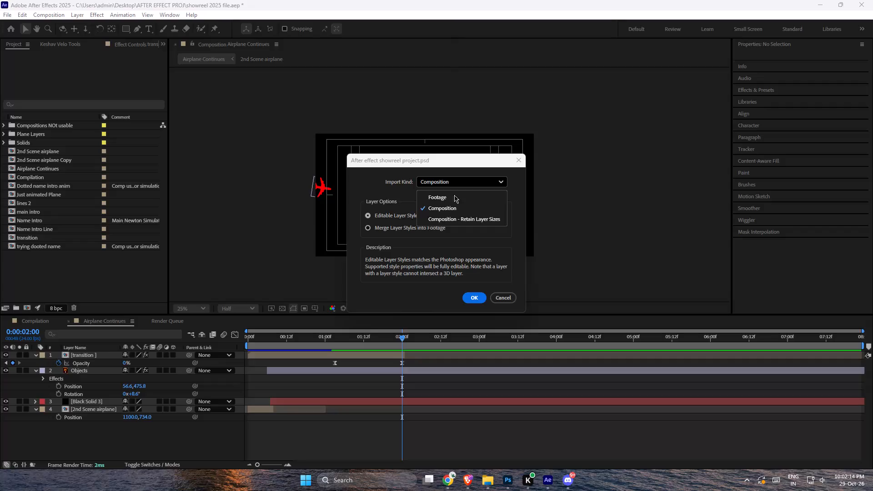
Import the Photoshop file as Composition - Retain Layer Sizes with editable layer styles.
click(468, 215)
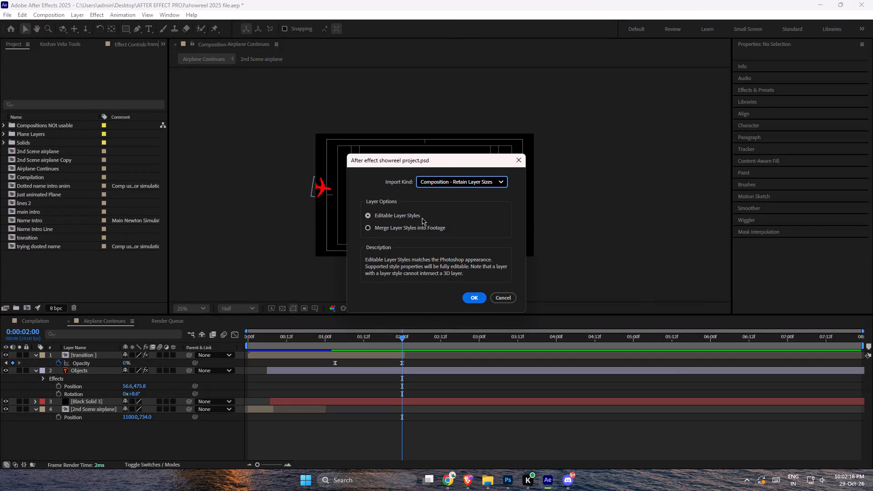
click(470, 293)
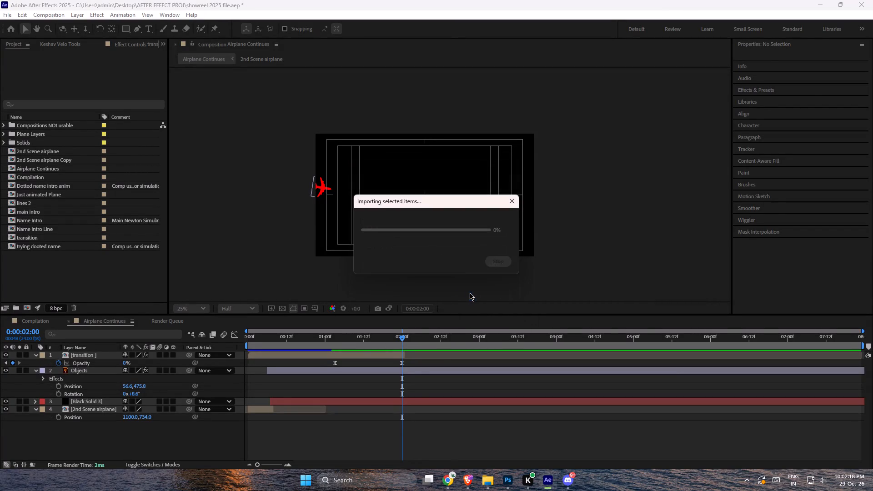
Open the imported After effect showreel project composition and go into its nested Artboard 1 composition.
double_click(98, 349)
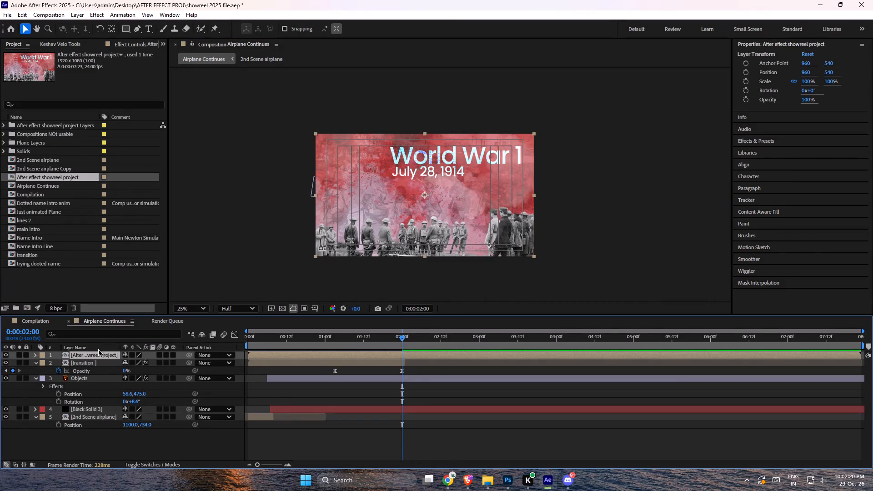
click(83, 345)
double_click(87, 354)
double_click(88, 356)
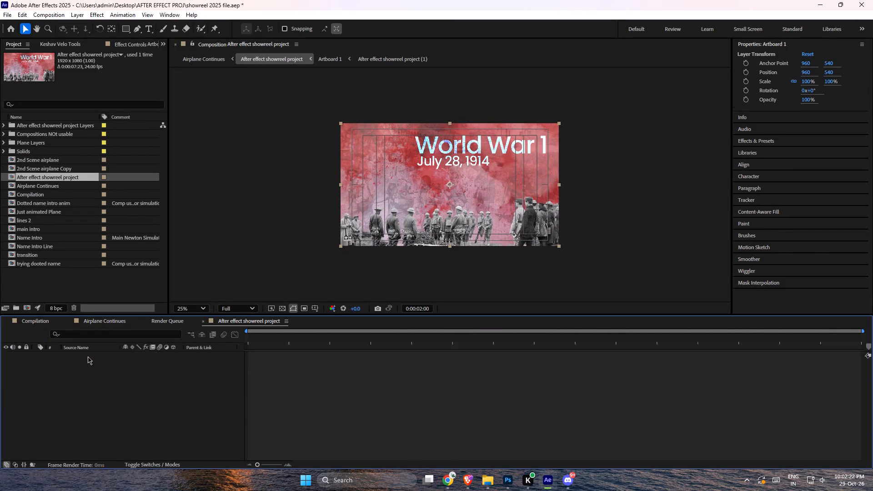
click(88, 359)
Return the playhead to 0:00:00:00 and make the listed Artboard 1 layers, from the first Layer 4 downward, 3D.
scroll(88, 364, down, 4)
scroll(89, 367, up, 1)
scroll(89, 367, down, 8)
scroll(96, 408, up, 4)
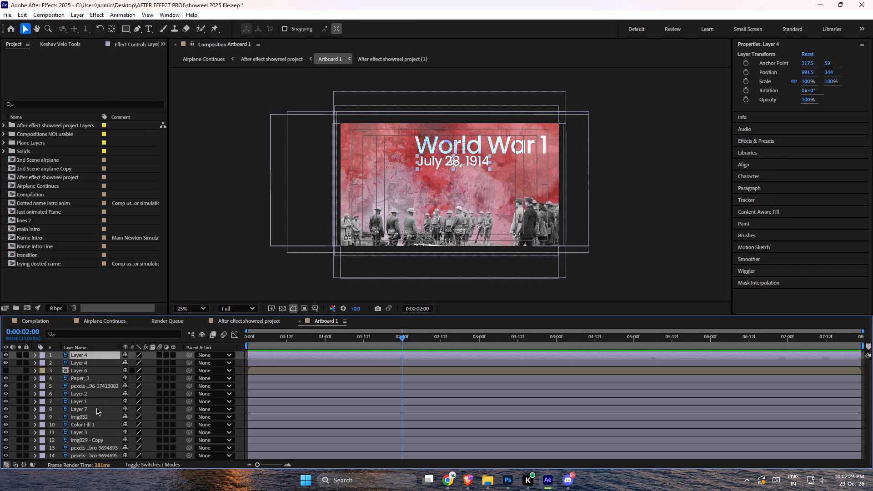
scroll(96, 408, up, 1)
scroll(97, 409, down, 5)
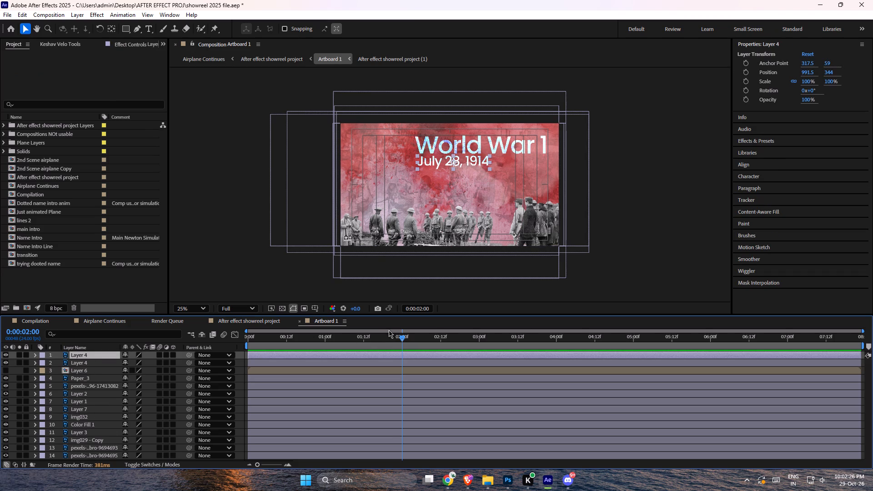
drag(394, 341, 241, 338)
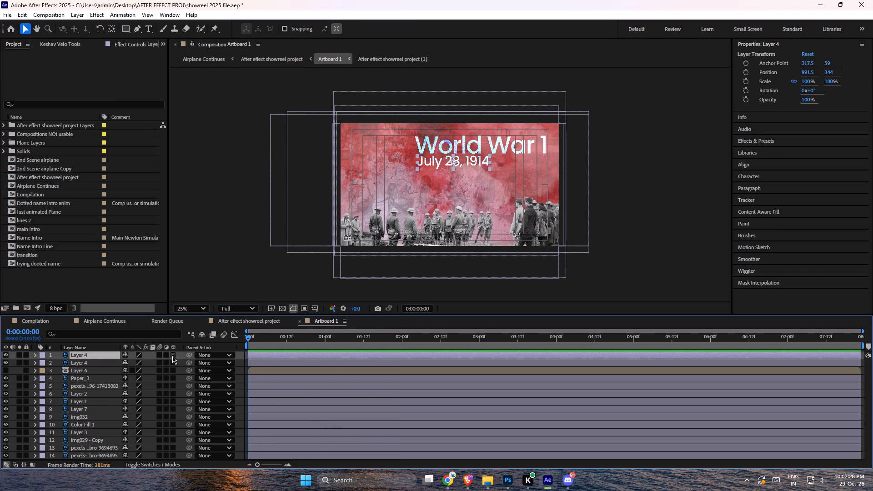
drag(173, 356, 172, 460)
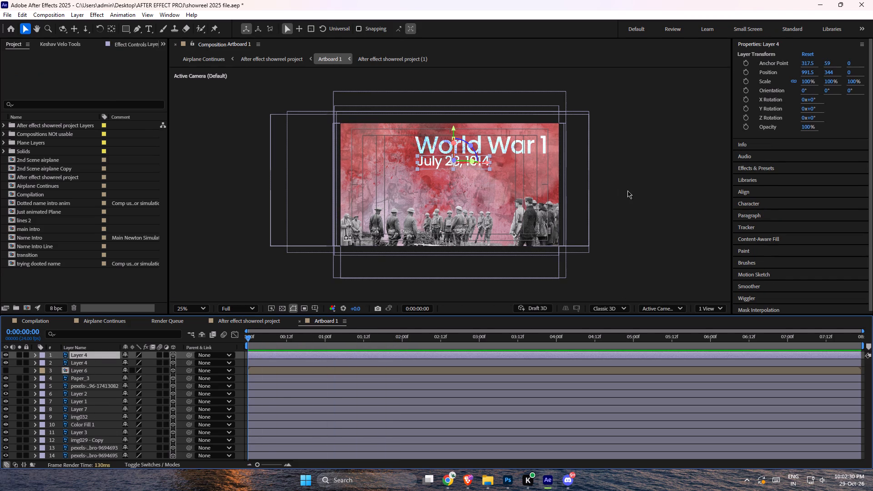
Set the composition viewer to a two-view layout with Custom View 1 beside Active Camera.
click(654, 310)
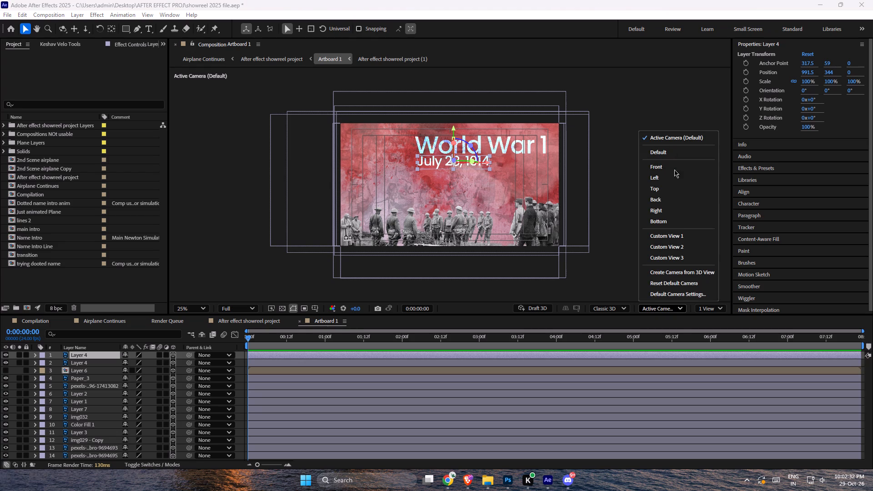
click(710, 312)
click(708, 332)
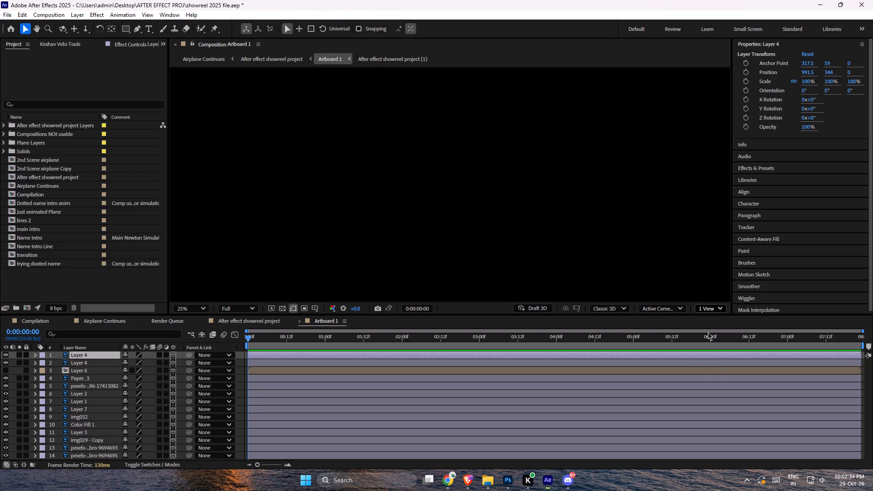
click(638, 277)
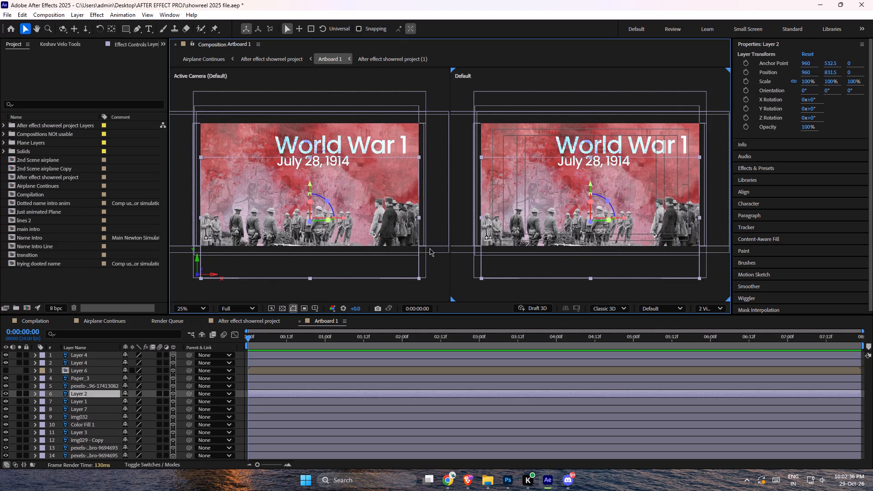
click(655, 308)
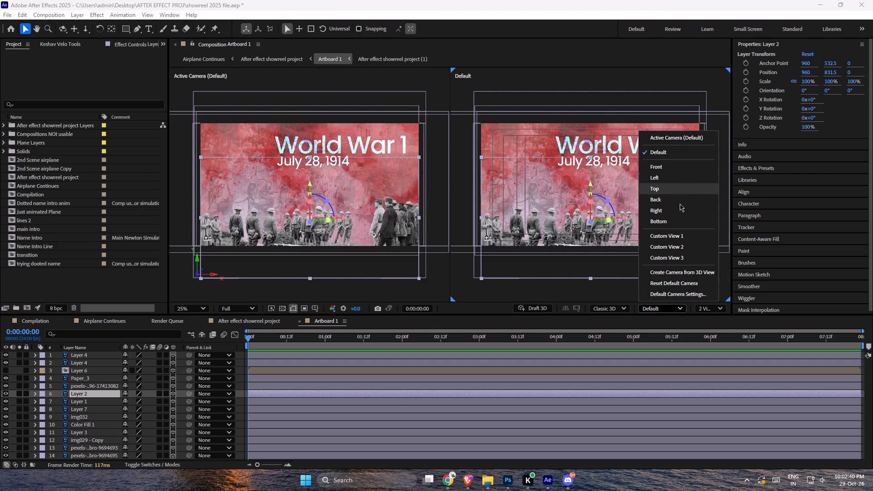
click(676, 236)
Push the Layer 7 paper texture back in depth to a Z position of about 651.
alt+drag(592, 237, 615, 224)
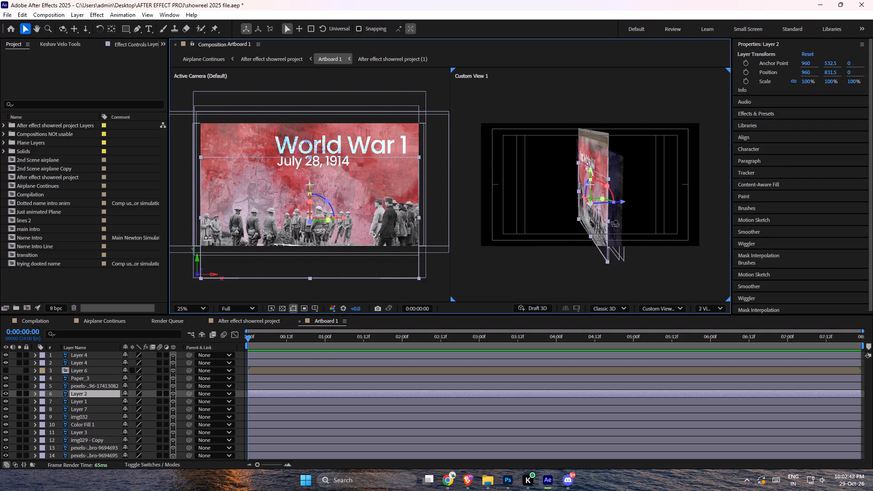
alt+drag(615, 224, 596, 224)
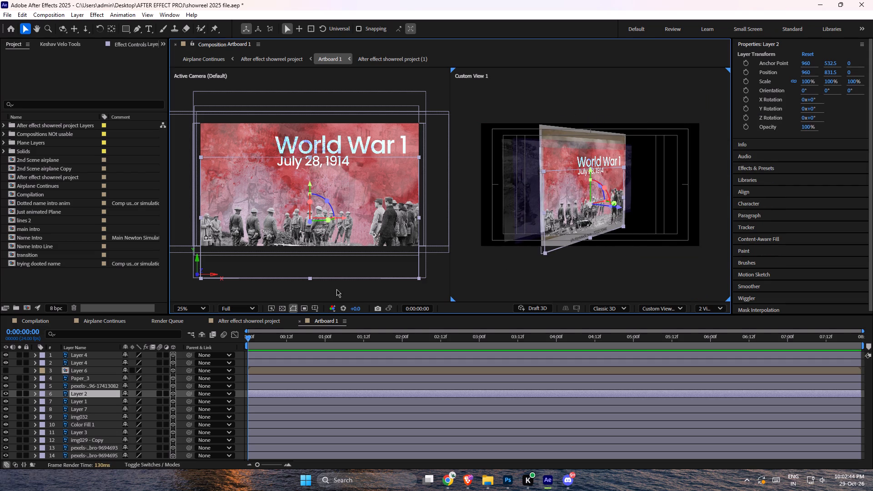
click(492, 277)
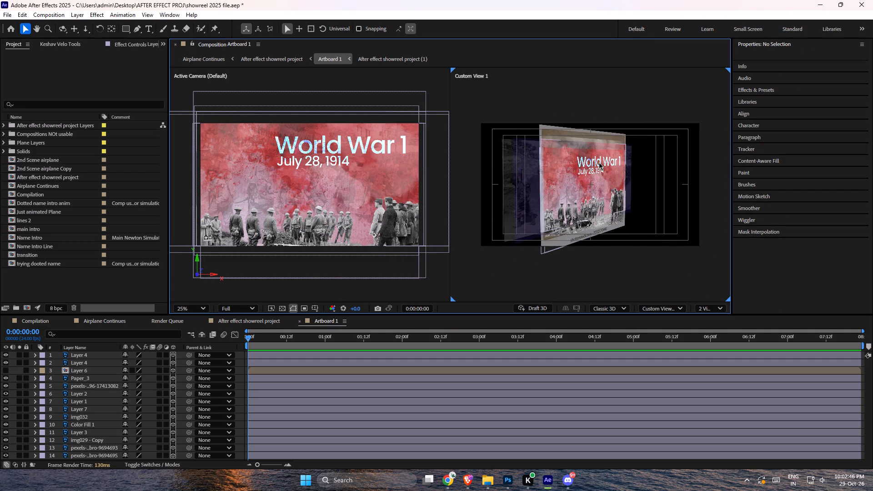
click(562, 135)
drag(619, 187, 584, 185)
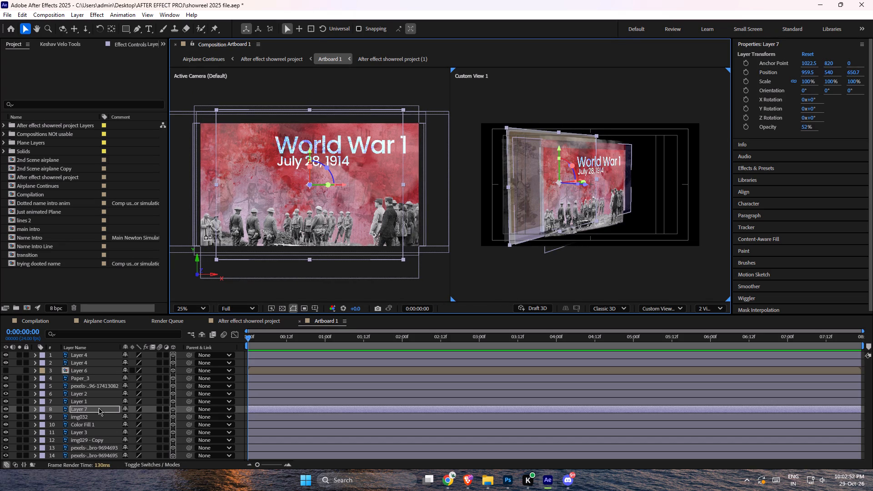
Rename Layer 7 as Texture.
key(Return)
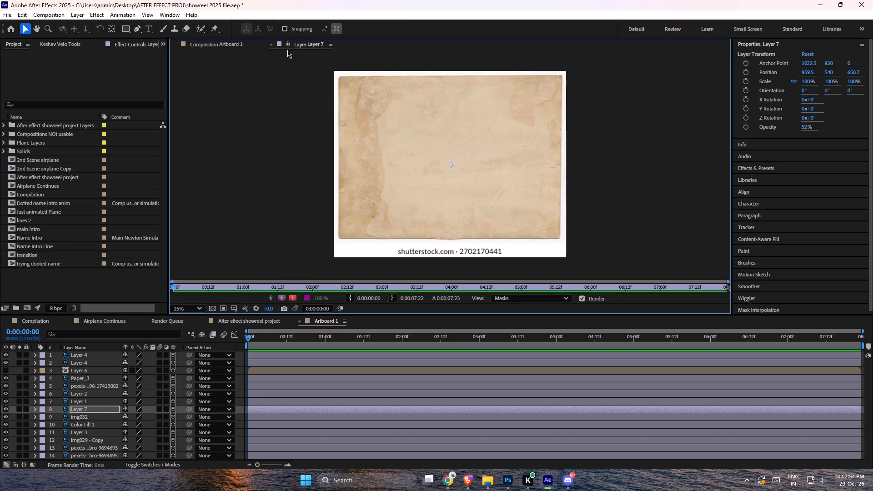
click(272, 45)
click(96, 410)
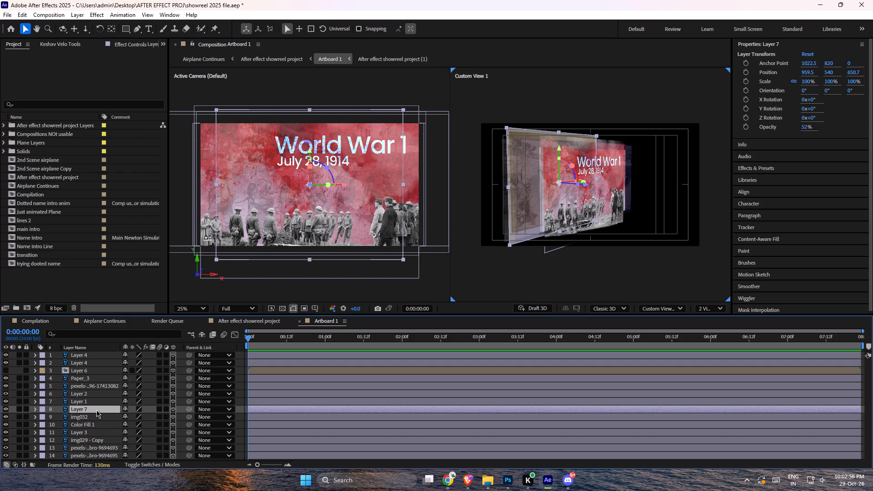
key(Return)
text(Terxtu)
key(BackSpace)
key(BackSpace)
key(BackSpace)
key(BackSpace)
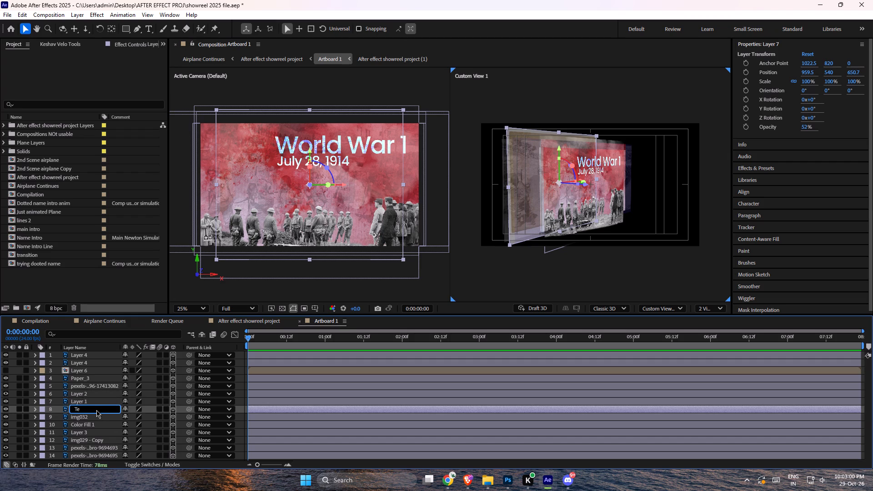
text(xture)
key(Return)
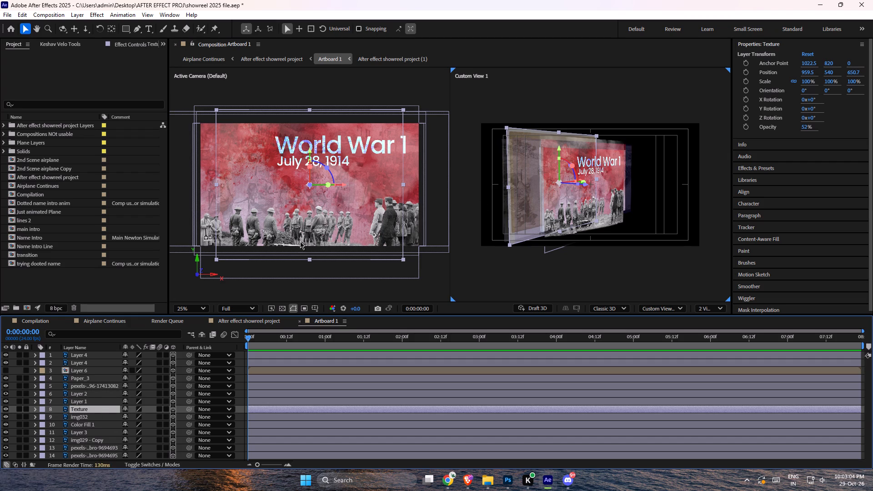
Scale the Texture layer up uniformly to 211%.
key(s)
drag(150, 418, 152, 417)
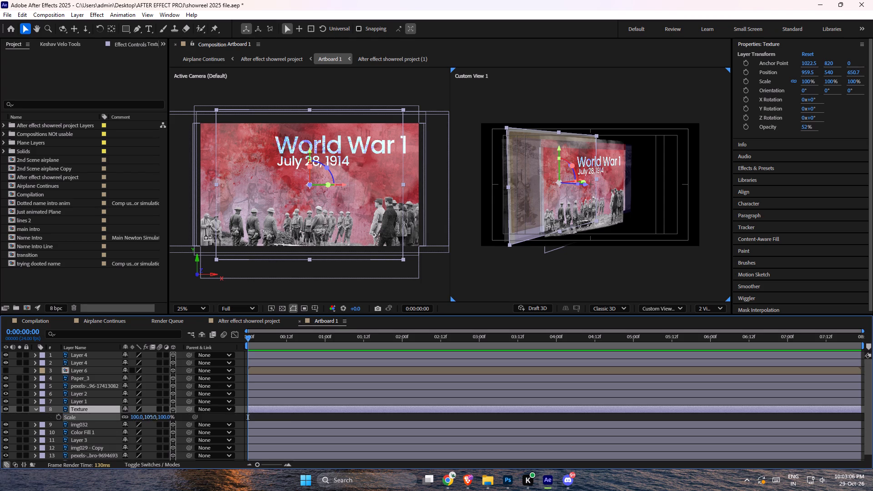
drag(152, 417, 199, 416)
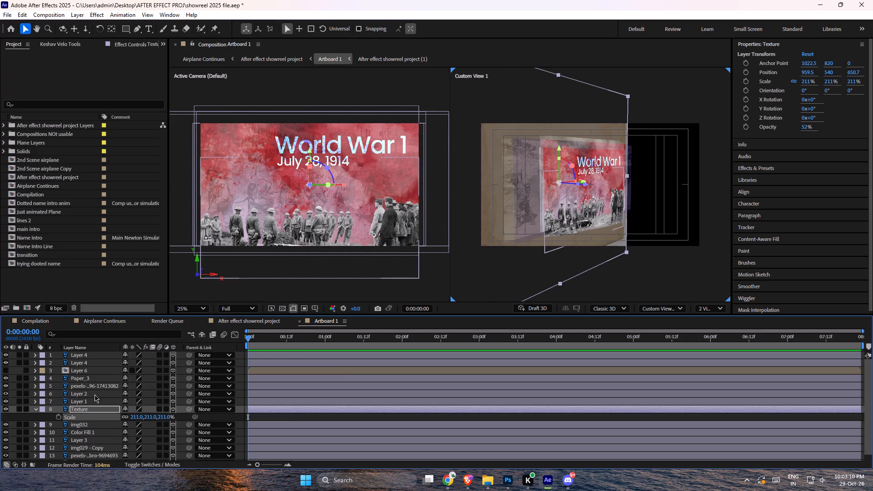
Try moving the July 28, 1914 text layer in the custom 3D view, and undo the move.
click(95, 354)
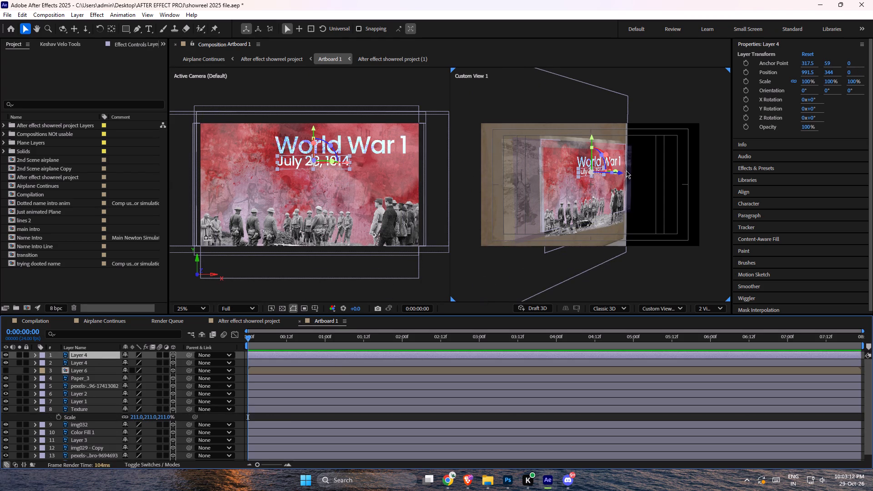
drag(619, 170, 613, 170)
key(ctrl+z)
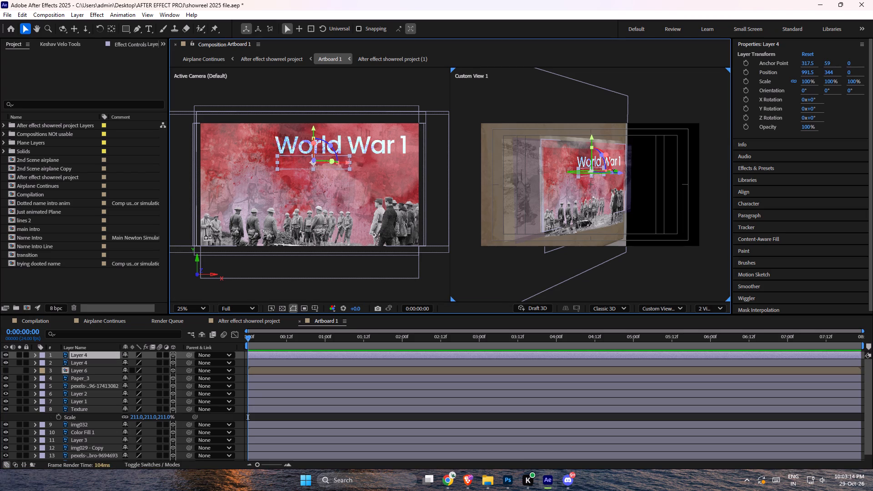
Rename the top Layer 4, which holds the date text, as July 28.
key(Return)
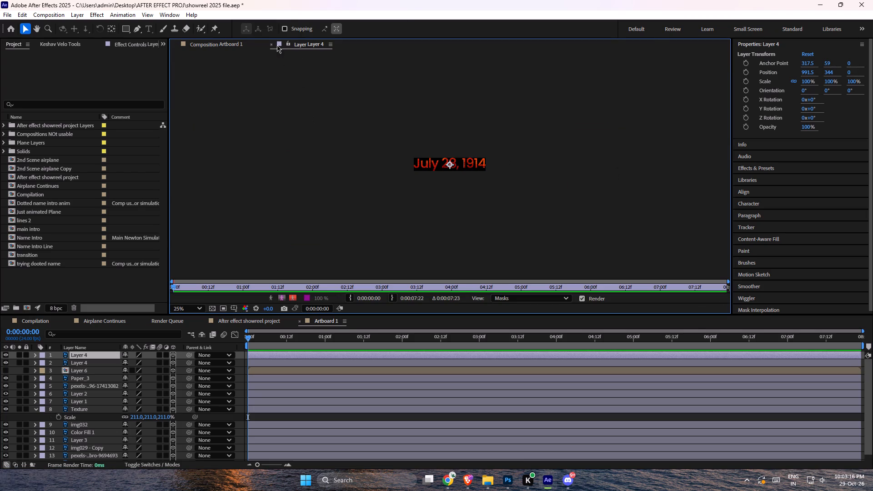
click(274, 40)
click(271, 42)
double_click(82, 355)
click(271, 47)
key(Return)
click(276, 46)
click(273, 45)
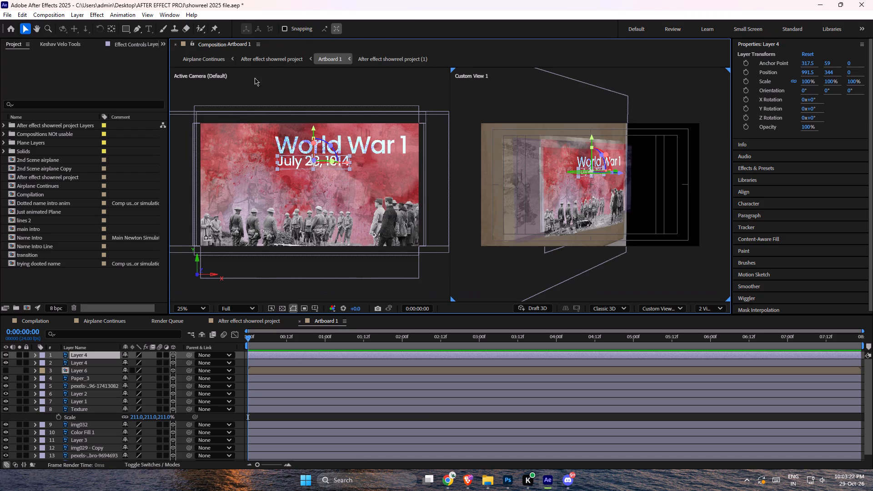
click(97, 356)
key(Return)
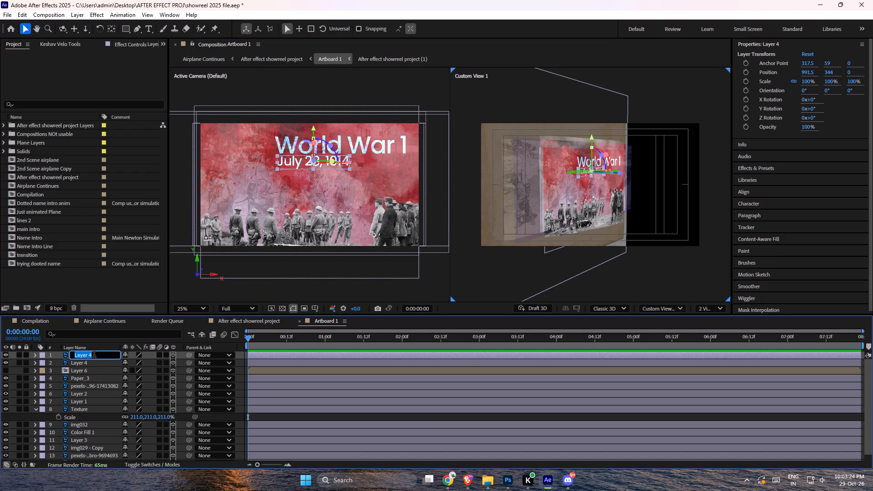
text(July)
key(space)
key(2)
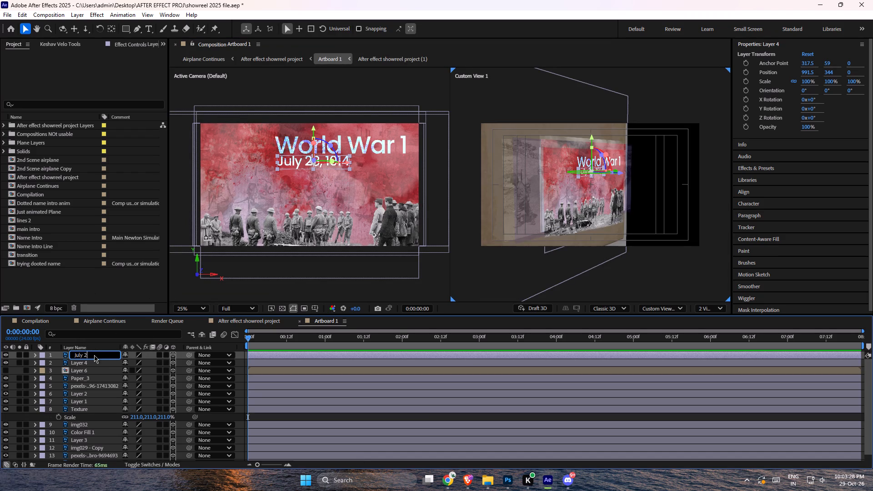
key(8)
Rename the remaining Layer 4, which holds the World War 1 title, as Ww1.
click(92, 360)
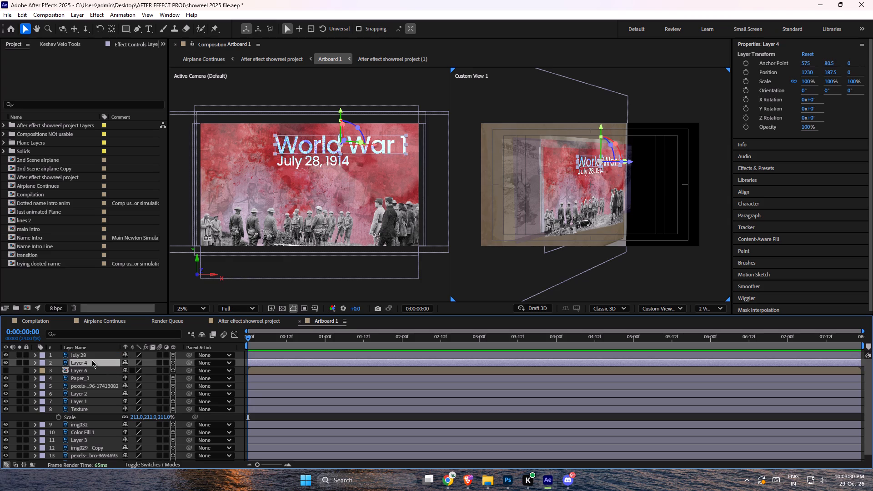
key(Return)
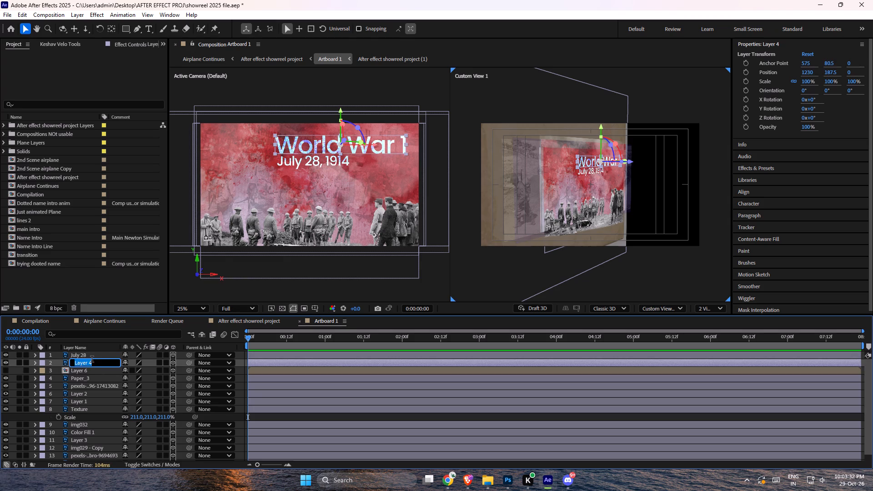
text(Ww1)
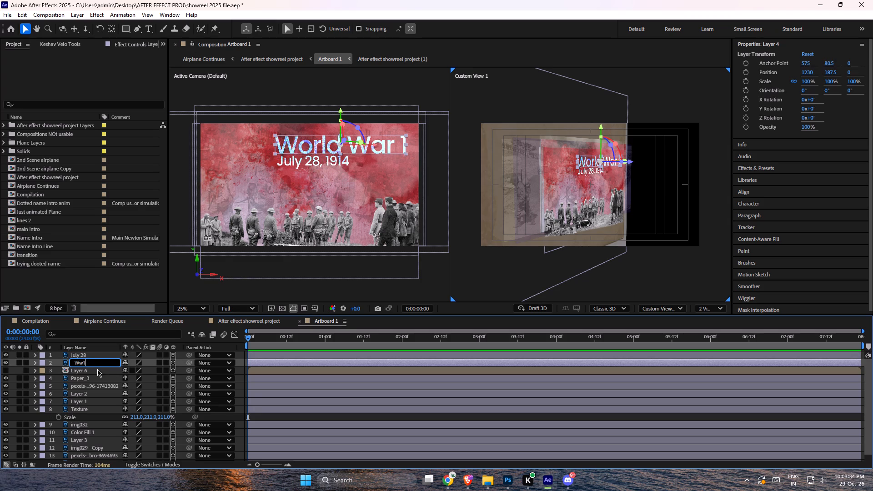
click(97, 369)
Open the nested Layer 6 composition to check what it contains.
double_click(91, 369)
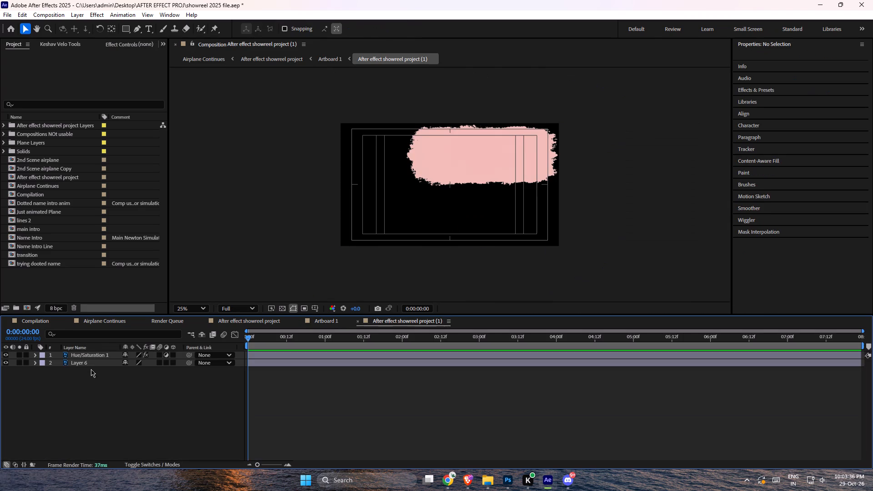
Close the nested Layer 6 composition and return to the Artboard 1 composition.
click(359, 321)
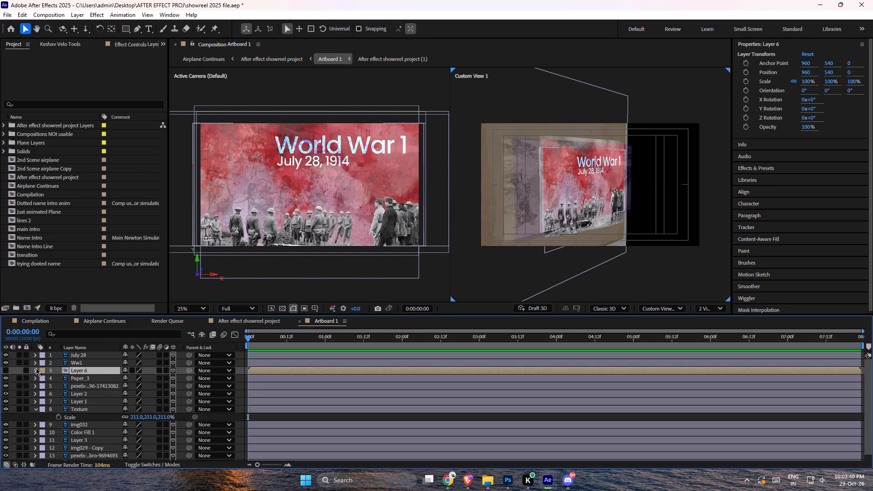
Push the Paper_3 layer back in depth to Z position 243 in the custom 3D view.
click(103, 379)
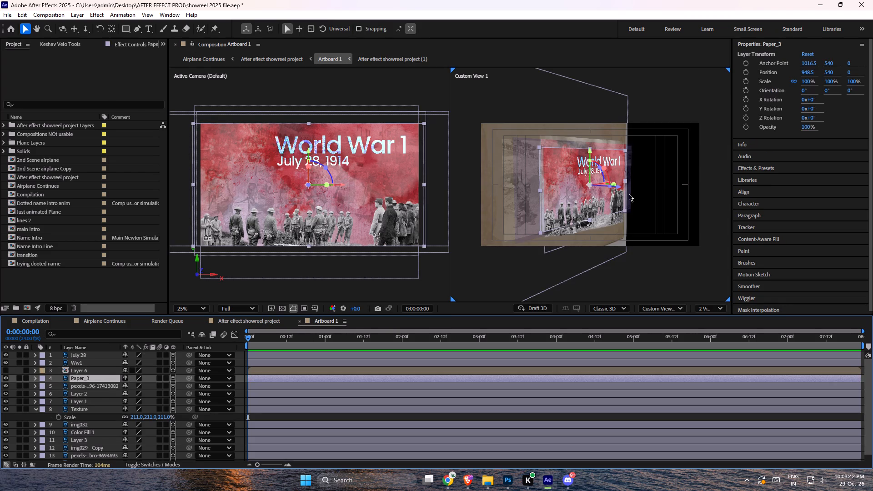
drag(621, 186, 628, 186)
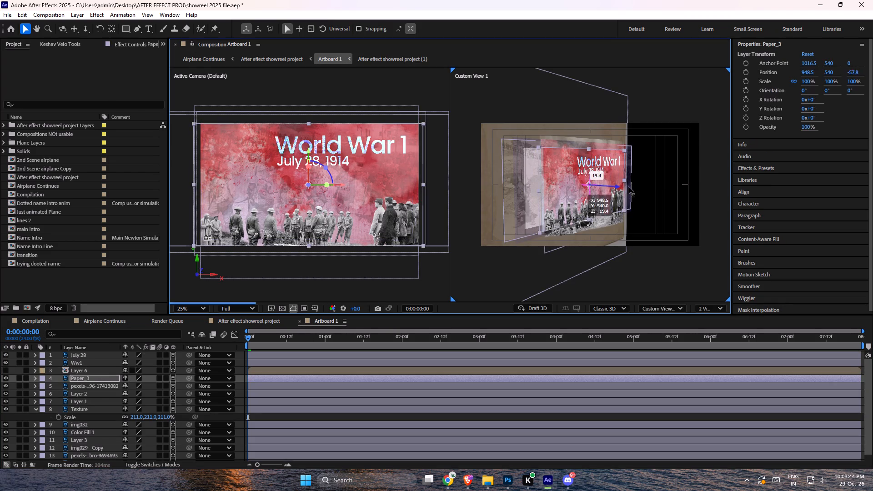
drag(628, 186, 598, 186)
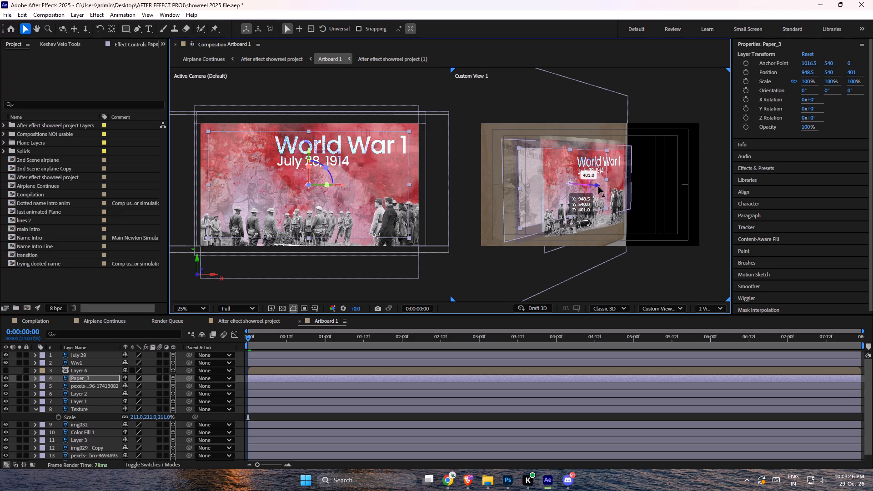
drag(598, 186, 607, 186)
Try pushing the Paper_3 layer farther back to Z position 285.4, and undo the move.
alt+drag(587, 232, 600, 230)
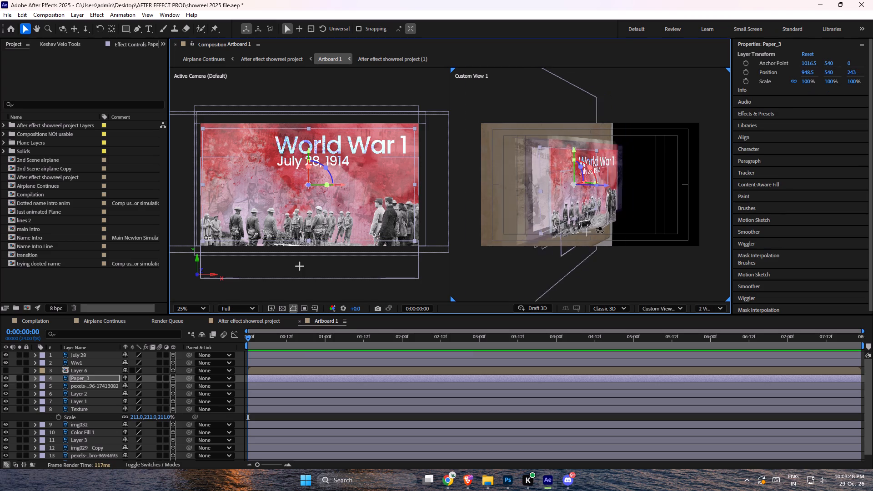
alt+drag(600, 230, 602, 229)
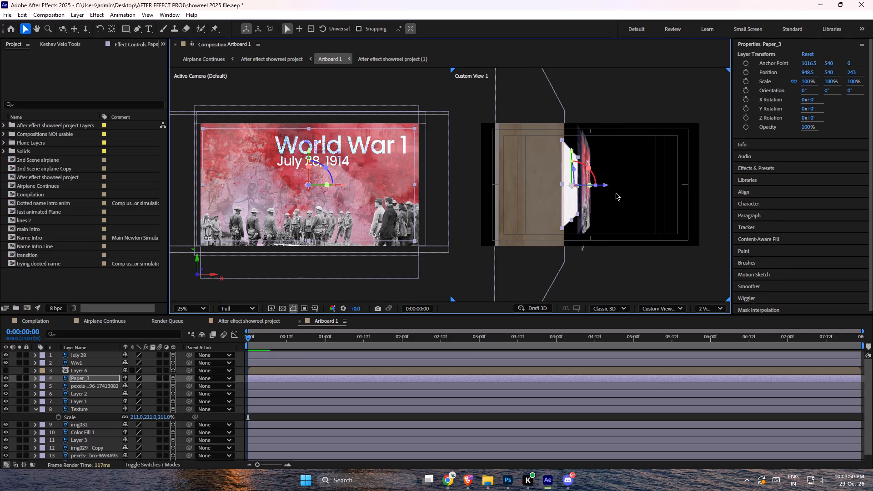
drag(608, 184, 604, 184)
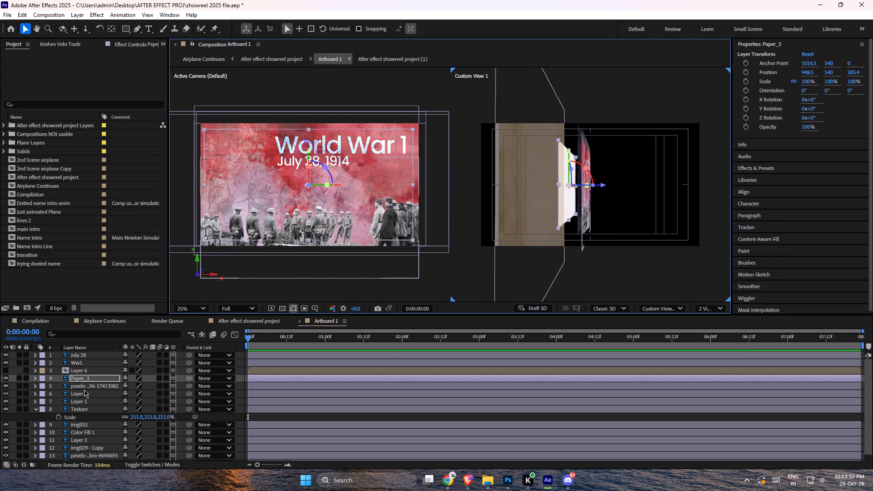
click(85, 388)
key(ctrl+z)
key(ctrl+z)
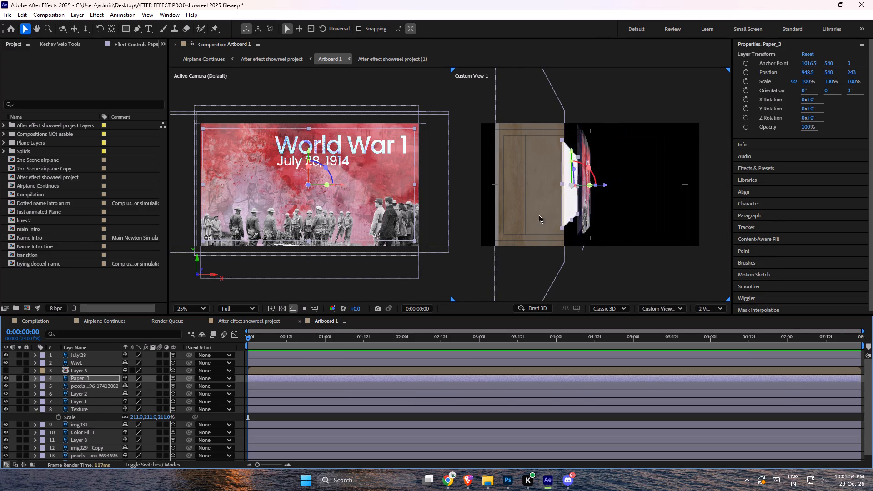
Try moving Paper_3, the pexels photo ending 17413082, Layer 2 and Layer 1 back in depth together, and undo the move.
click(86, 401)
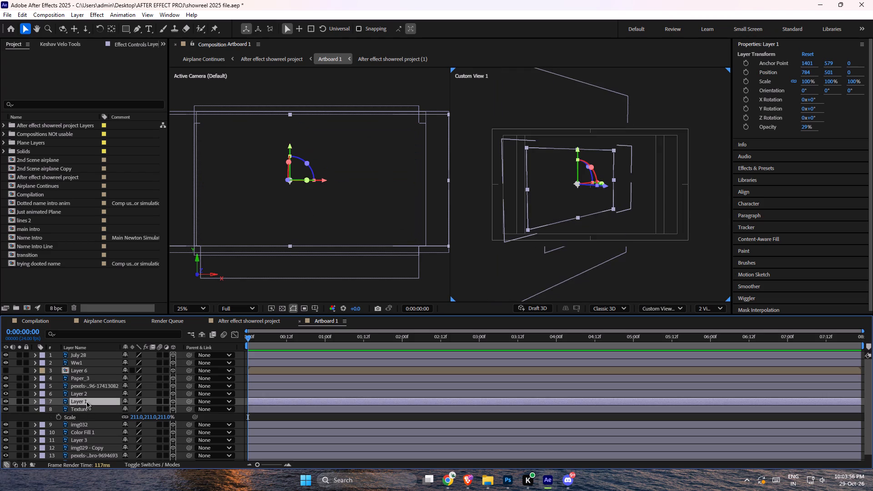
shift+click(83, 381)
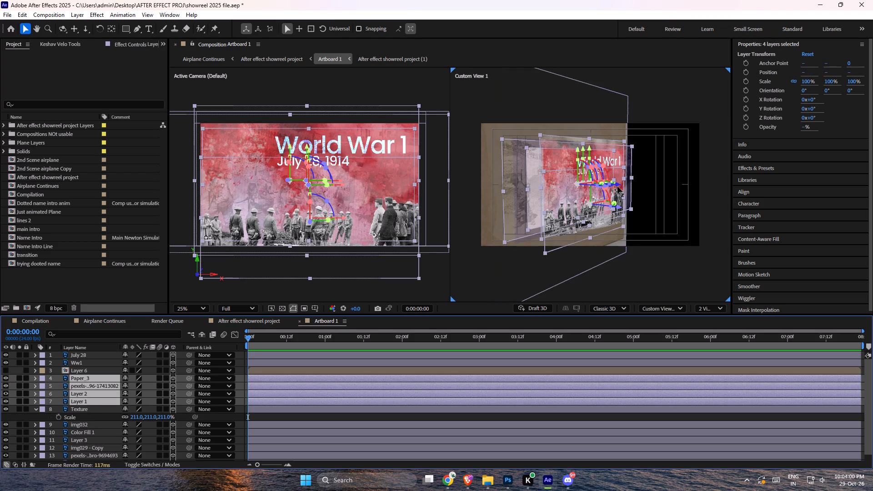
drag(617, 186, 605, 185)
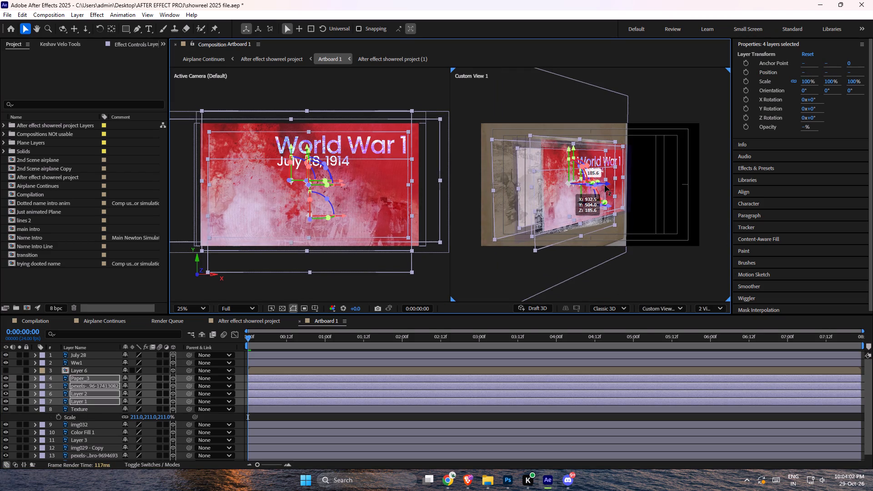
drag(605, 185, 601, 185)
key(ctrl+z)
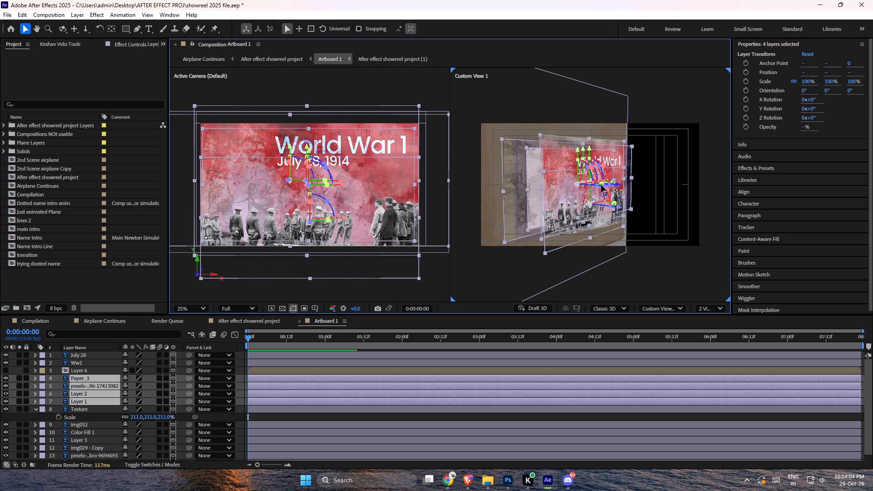
Push the Texture layer farther back in depth to a Z position of about 1215.
alt+drag(547, 271, 560, 270)
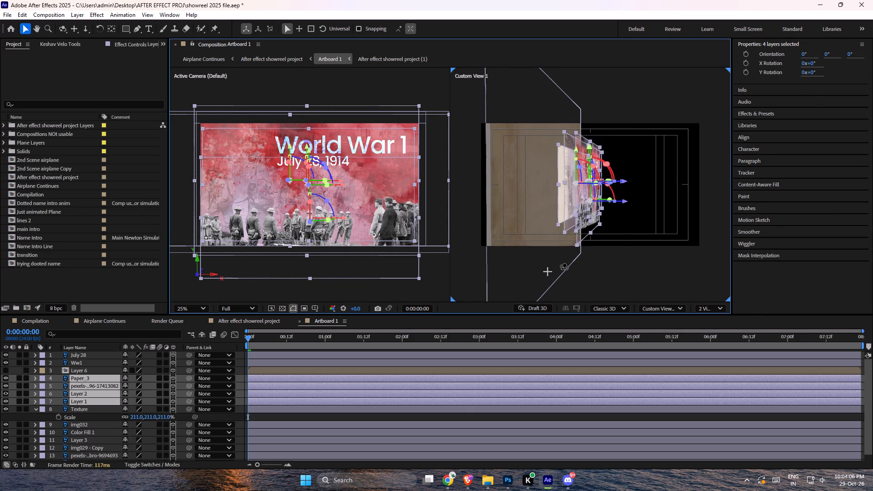
click(621, 267)
click(582, 182)
click(555, 183)
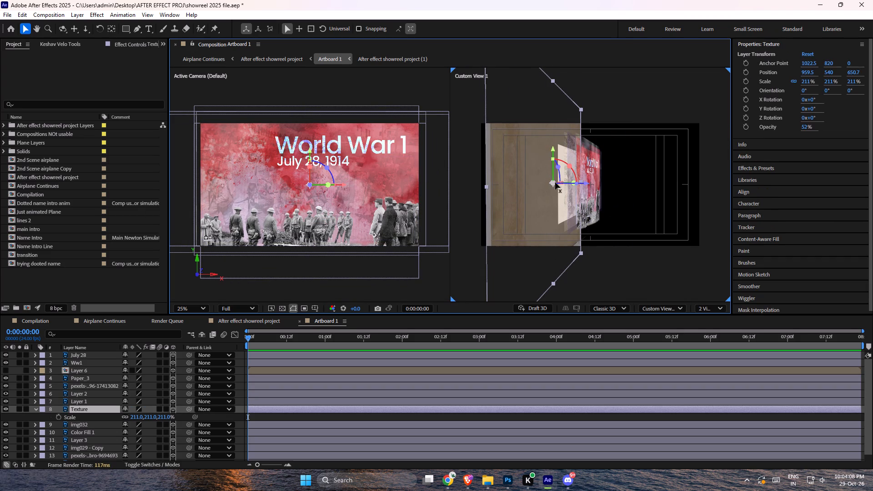
alt+drag(577, 214, 582, 214)
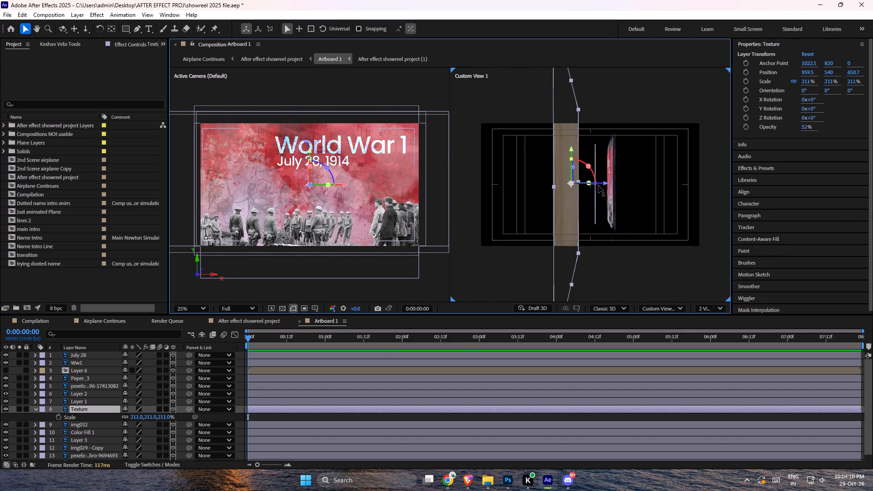
drag(602, 183, 573, 182)
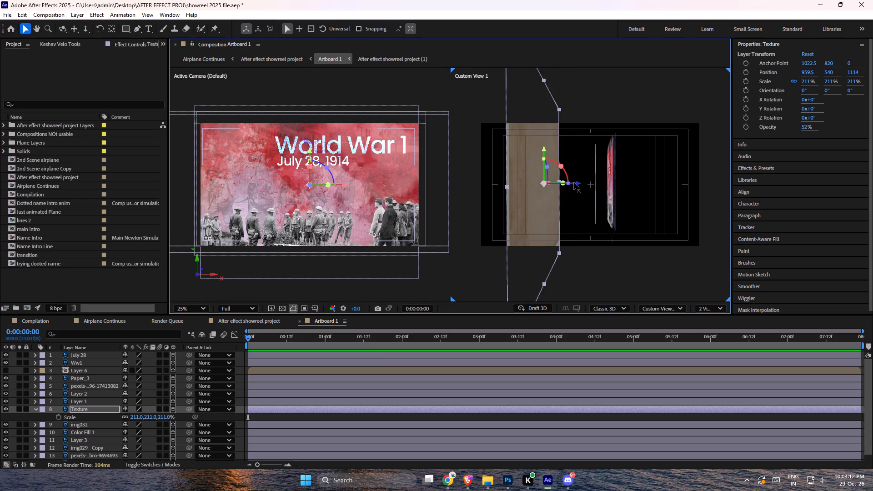
drag(575, 183, 567, 183)
click(422, 259)
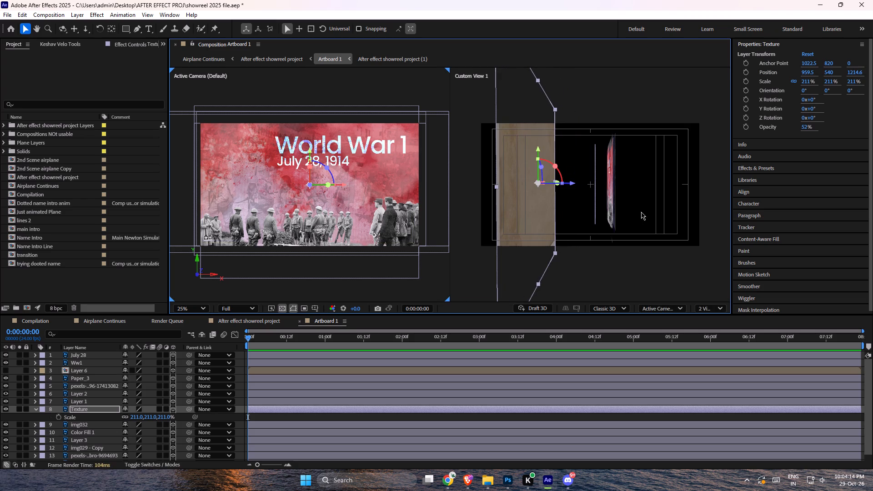
click(657, 203)
Open the thin layer standing in front of Texture on its own to identify it, and close that layer view.
double_click(597, 186)
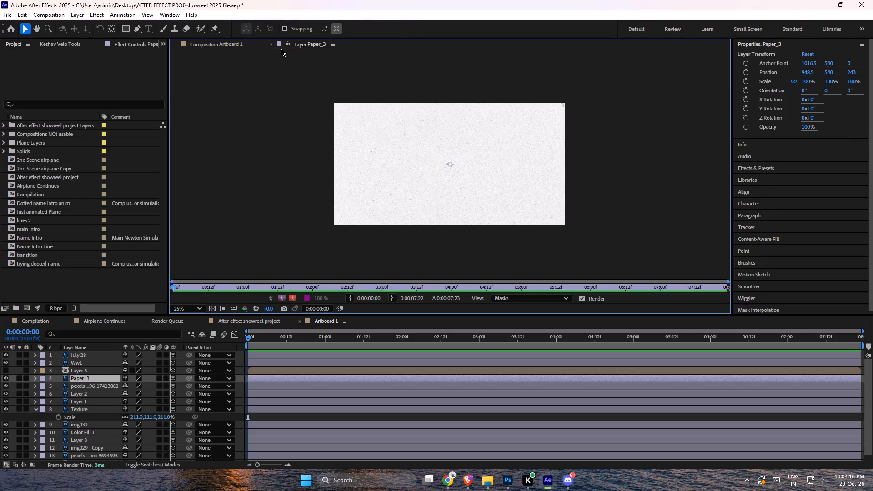
click(273, 46)
Push the pexels photo layer ending 17413082 back in depth so it stands behind Paper_3.
click(85, 385)
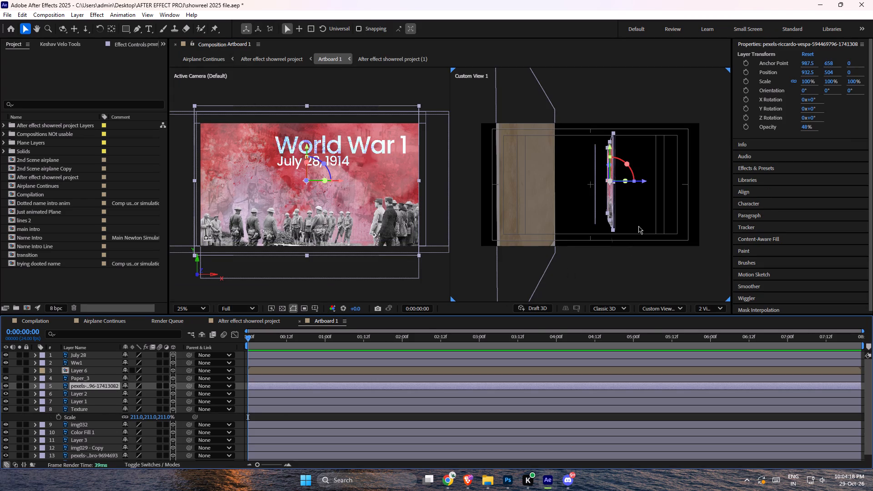
drag(642, 180, 608, 183)
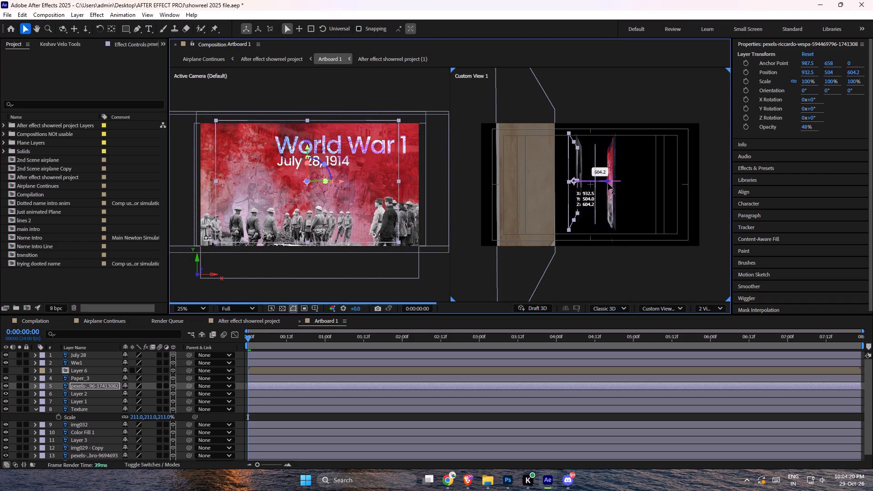
drag(608, 183, 614, 184)
Push the Paper_3 layer back to a Z position of about 889, between the pexels photo and Texture.
click(101, 395)
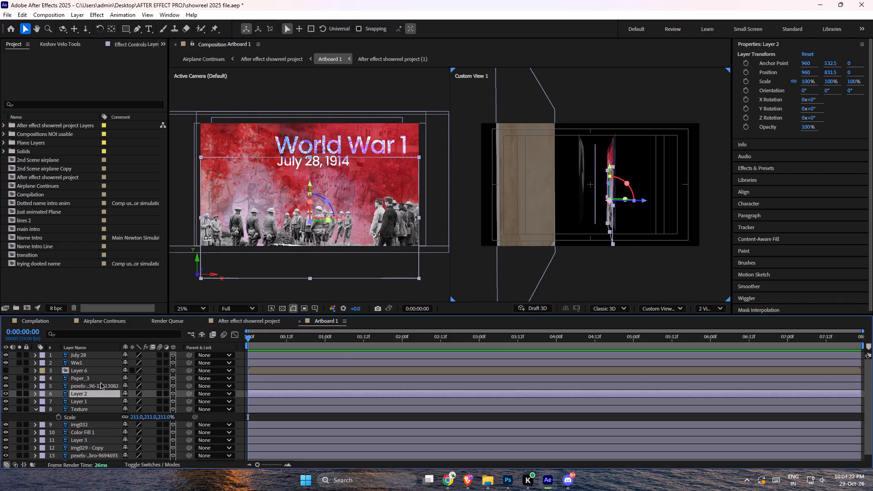
click(100, 380)
drag(630, 181, 591, 186)
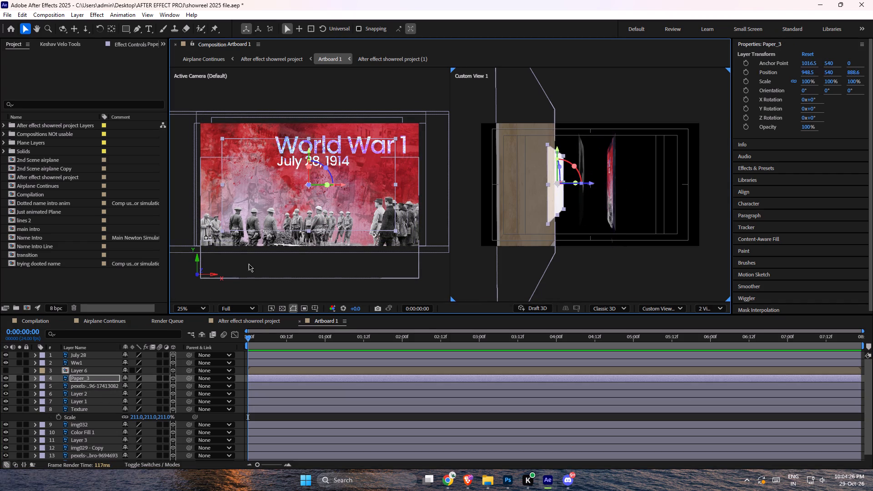
Try Layer 2, the soldiers, at several depths and leave it slightly back, in front of the pexels photo ending 17413082.
click(86, 391)
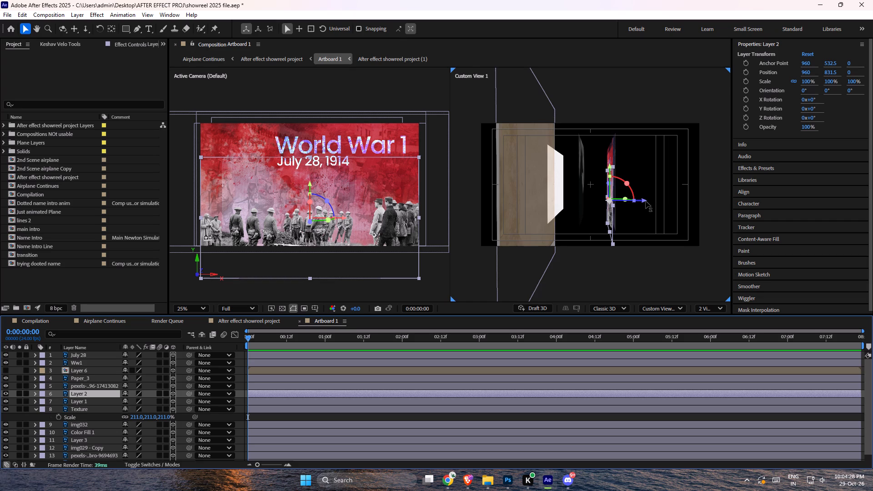
drag(644, 200, 623, 200)
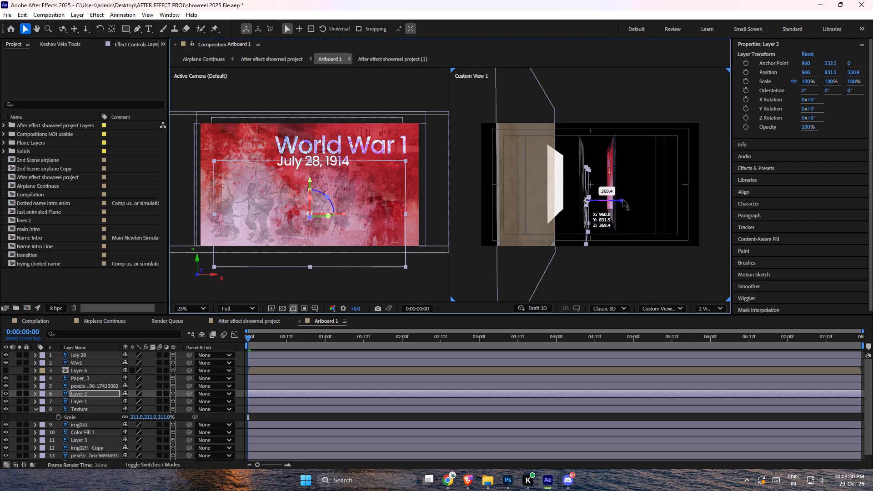
drag(623, 200, 673, 203)
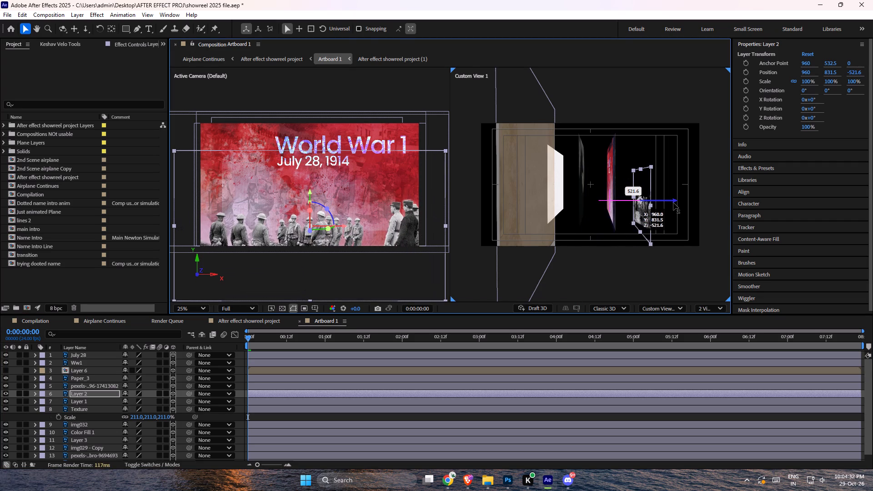
drag(673, 203, 638, 197)
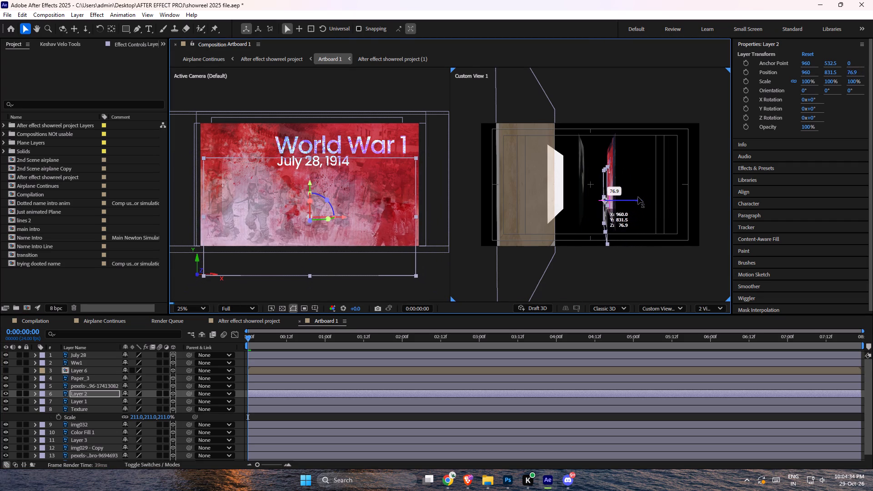
drag(638, 197, 634, 196)
Push Layer 1 back in depth to a Z position of about 588, between the pexels photo ending 17413082 and Paper_3.
click(88, 405)
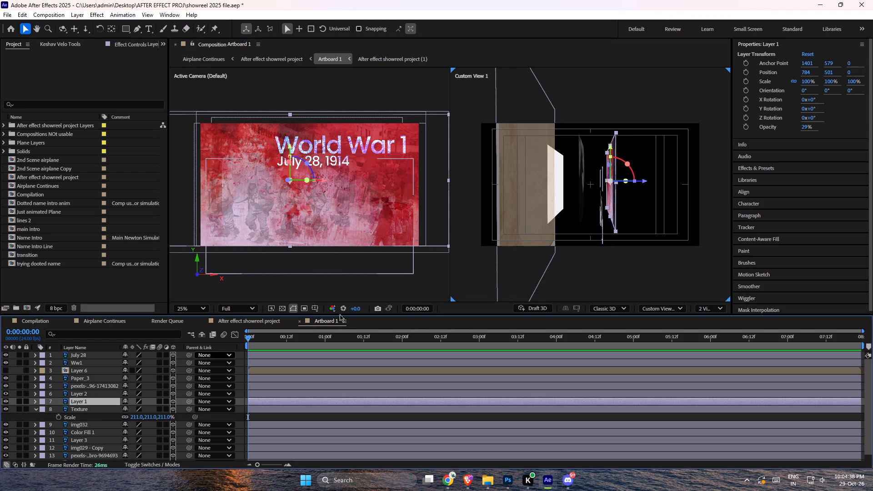
drag(644, 181, 612, 181)
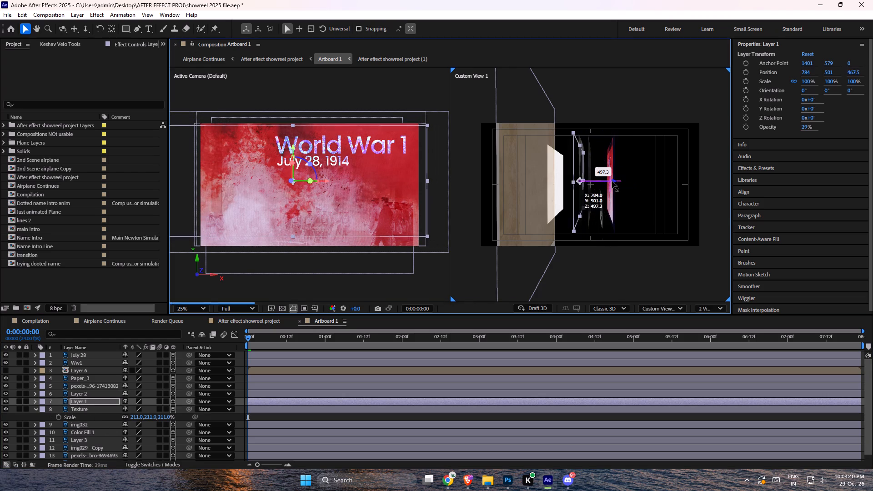
drag(612, 181, 622, 183)
alt+drag(586, 255, 589, 259)
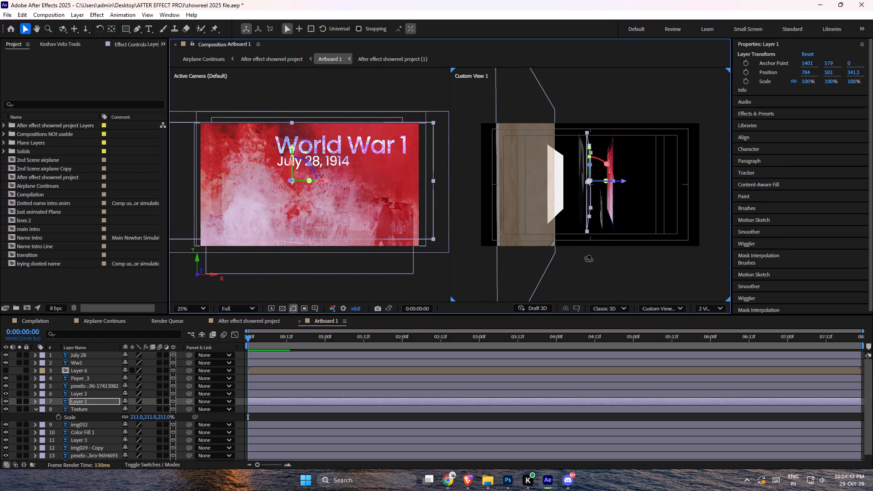
alt+drag(589, 259, 592, 254)
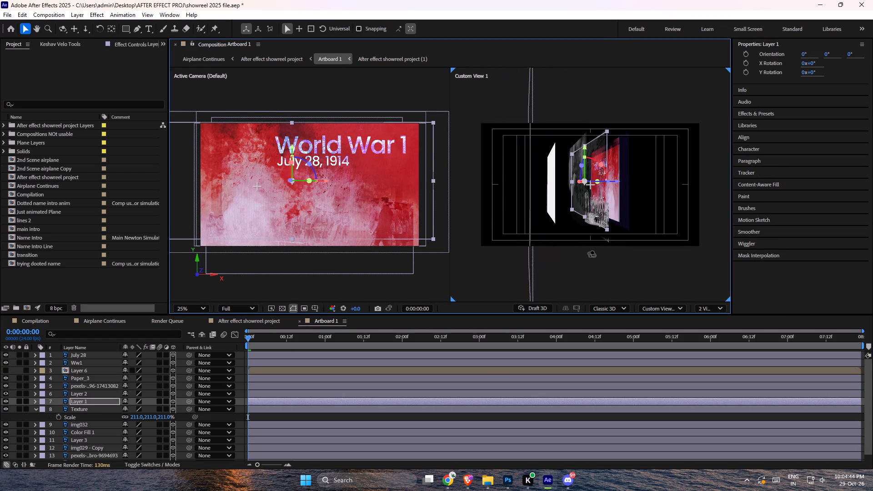
alt+drag(592, 254, 582, 250)
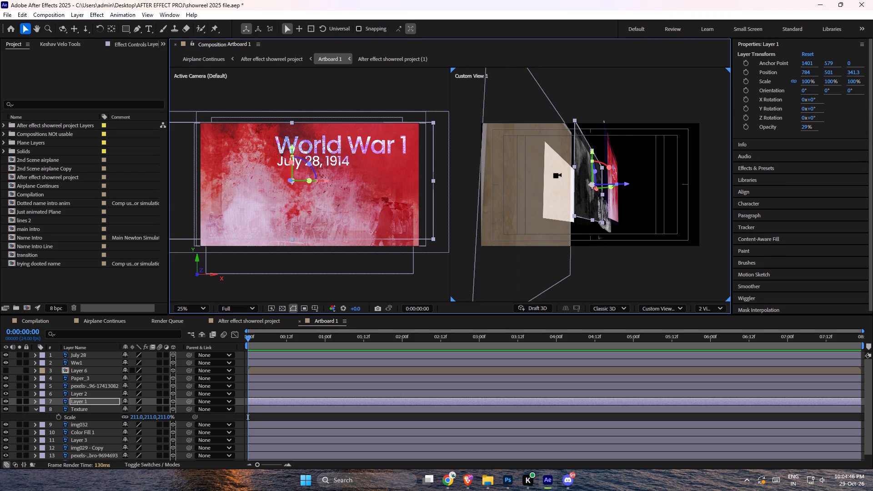
alt+click(556, 199)
key(v)
click(572, 187)
click(589, 198)
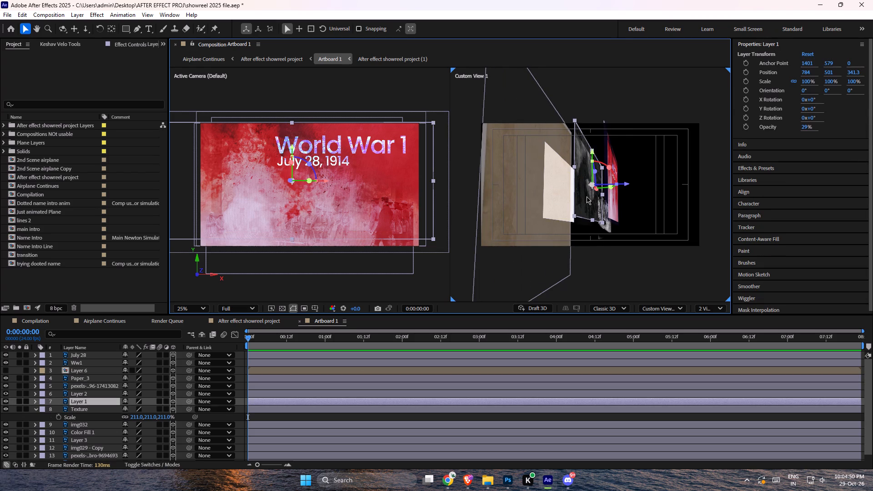
drag(624, 182, 614, 181)
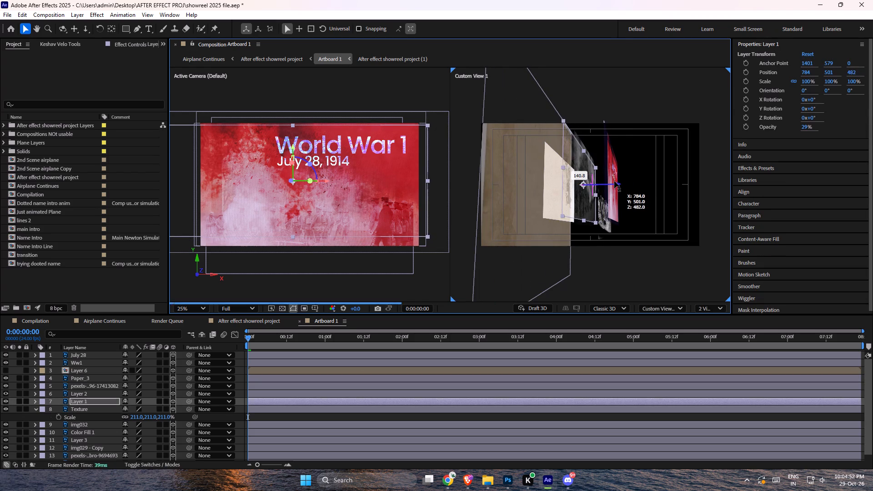
drag(614, 181, 610, 182)
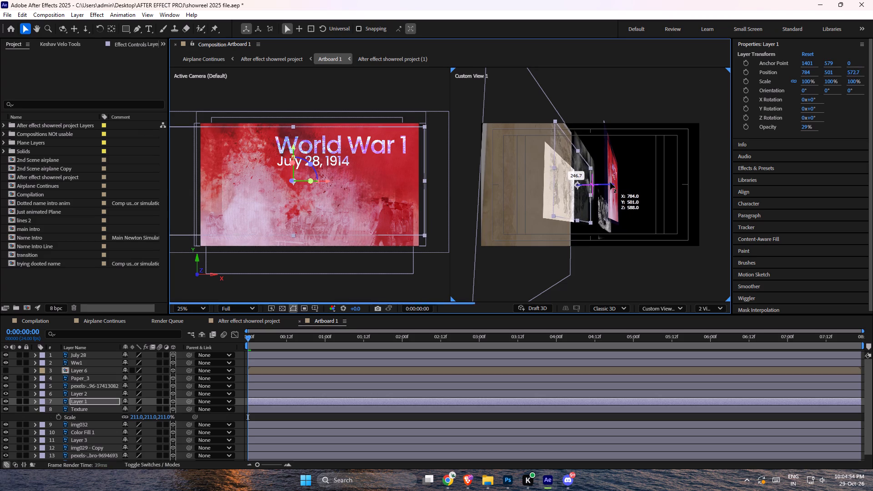
drag(610, 182, 611, 182)
Push the img032 layer back in depth to a Z position of about 509, just in front of Layer 1.
click(76, 426)
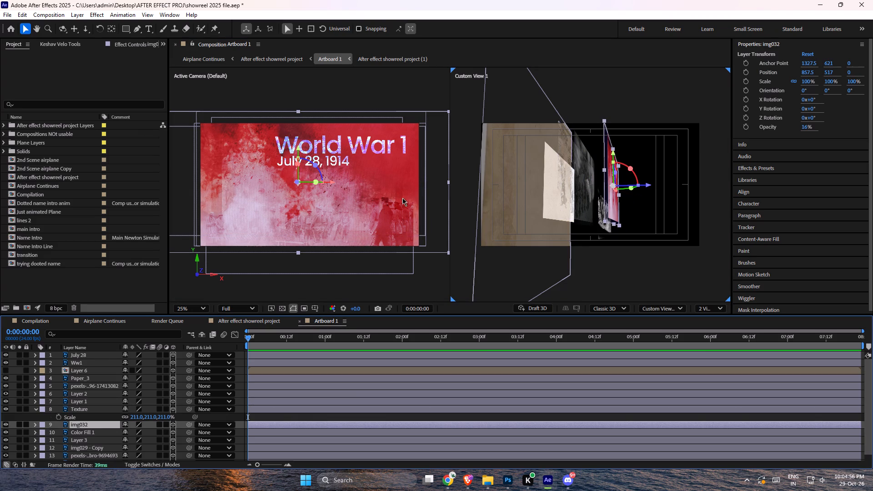
drag(647, 185, 622, 185)
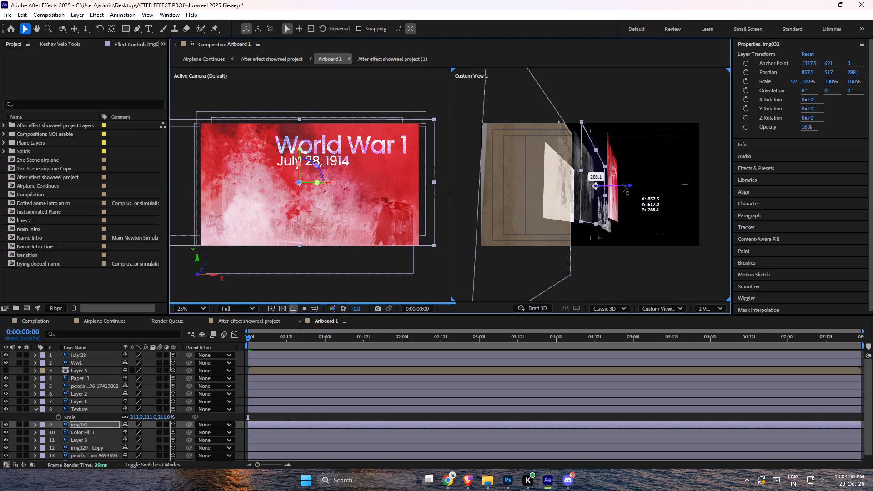
drag(622, 185, 607, 188)
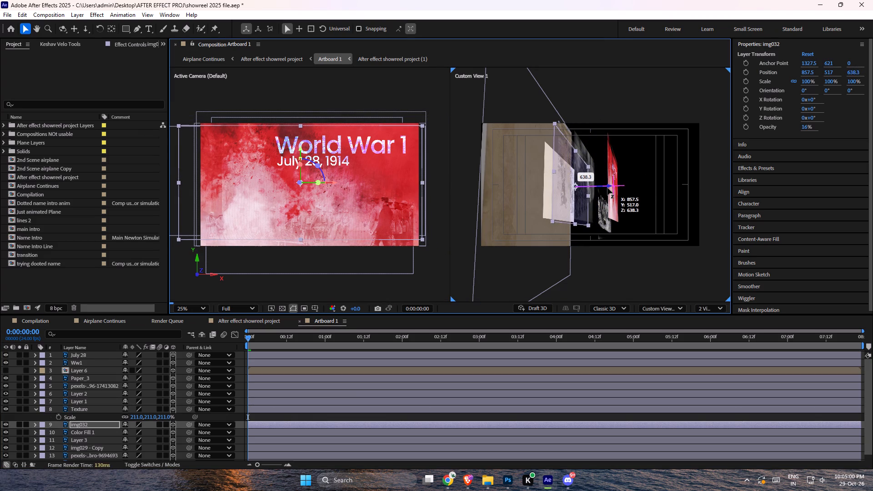
drag(607, 188, 615, 188)
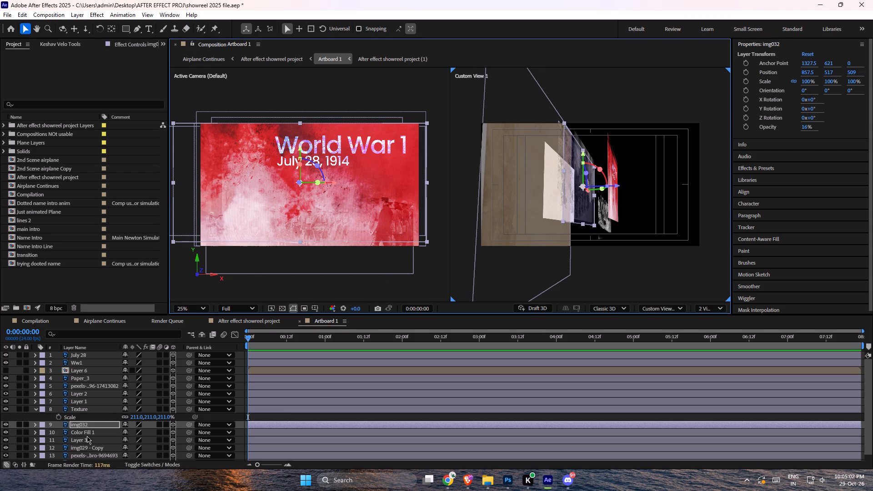
Push the Color Fill 1 layer back in depth so it stands in front of img032.
click(88, 436)
drag(648, 185, 629, 185)
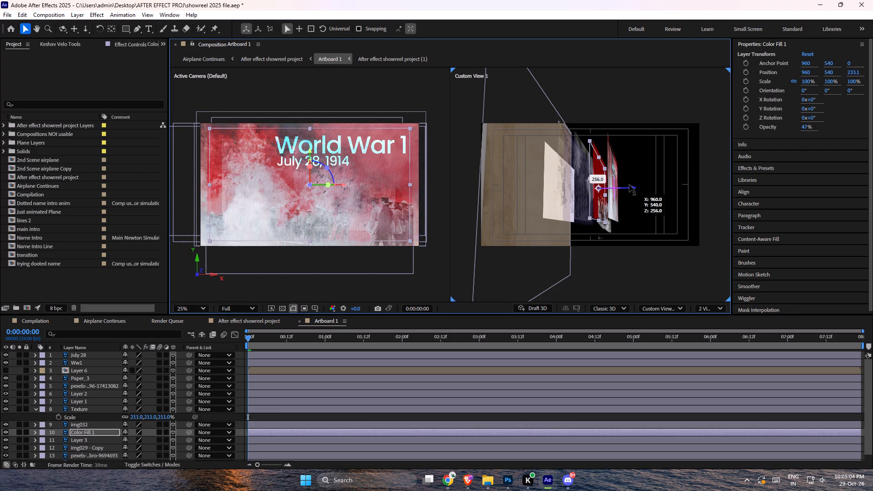
drag(629, 185, 623, 185)
Push Layer 3 back to a Z position of about 311.
click(101, 442)
drag(648, 182, 637, 182)
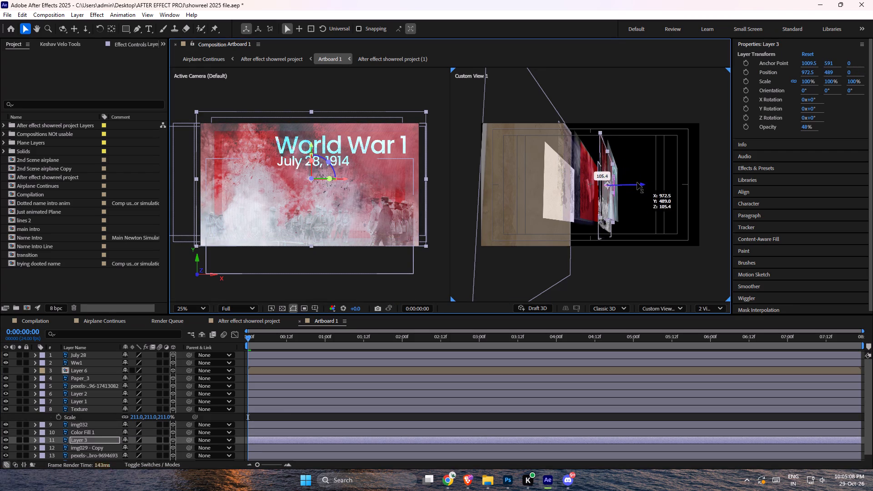
drag(637, 182, 628, 182)
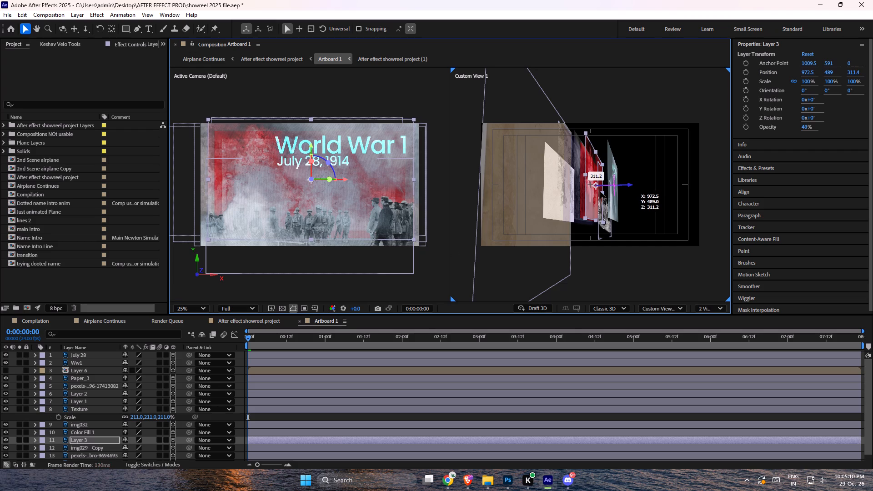
Push the img029 - Copy layer back to a Z position of about 583.
click(86, 446)
drag(646, 188, 617, 193)
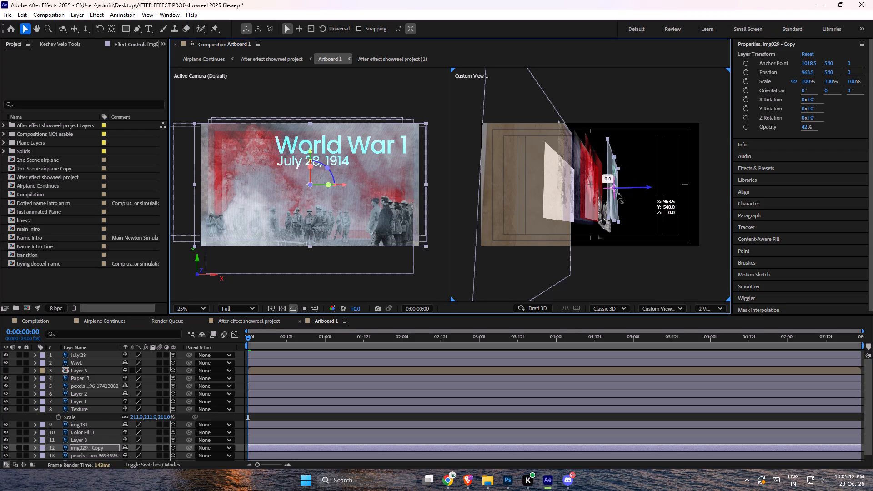
drag(617, 193, 610, 194)
Temporarily hide the pexels layers ending 9694693 and 9694695 to identify what they contribute, and show both again.
alt+drag(591, 227, 592, 235)
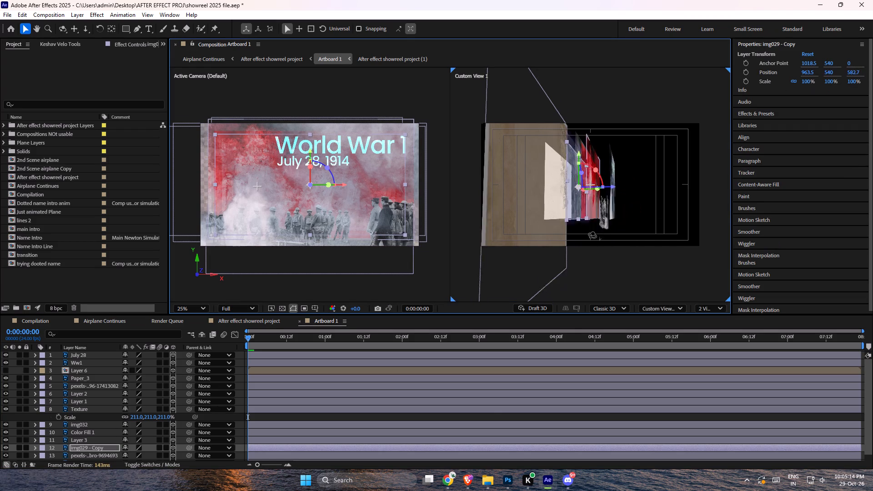
alt+drag(592, 235, 517, 227)
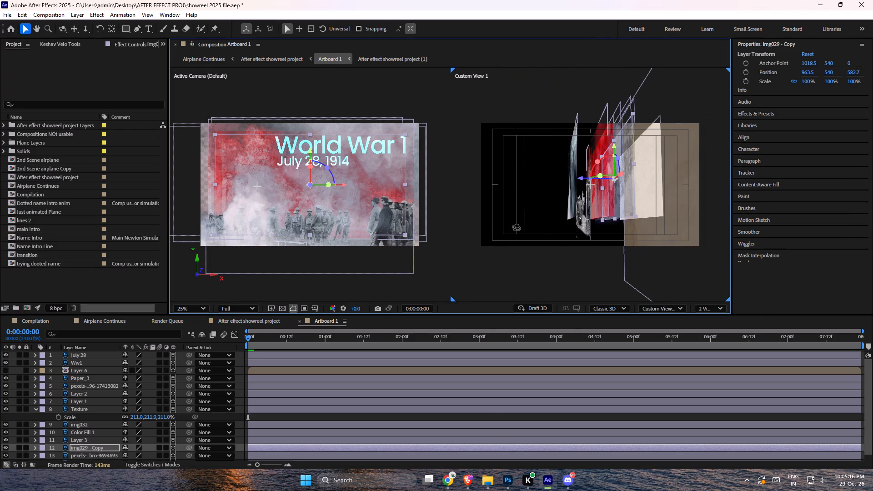
alt+drag(517, 227, 515, 226)
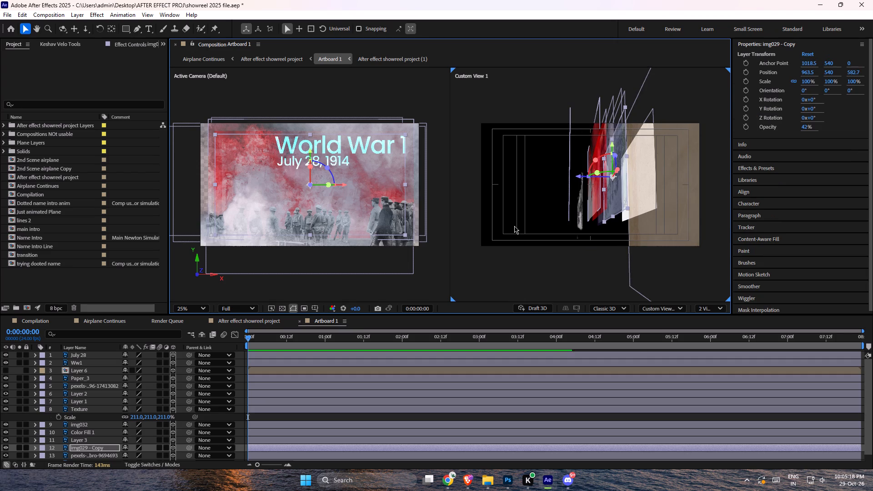
scroll(90, 454, down, 5)
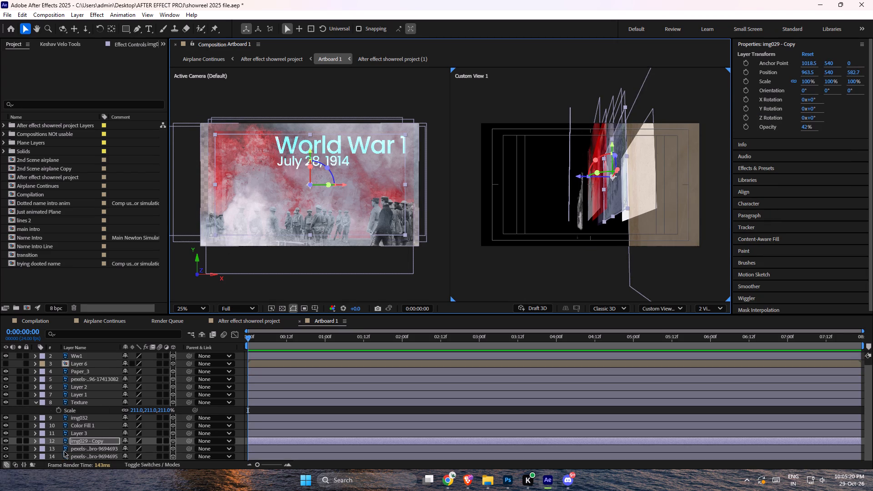
drag(5, 446, 5, 458)
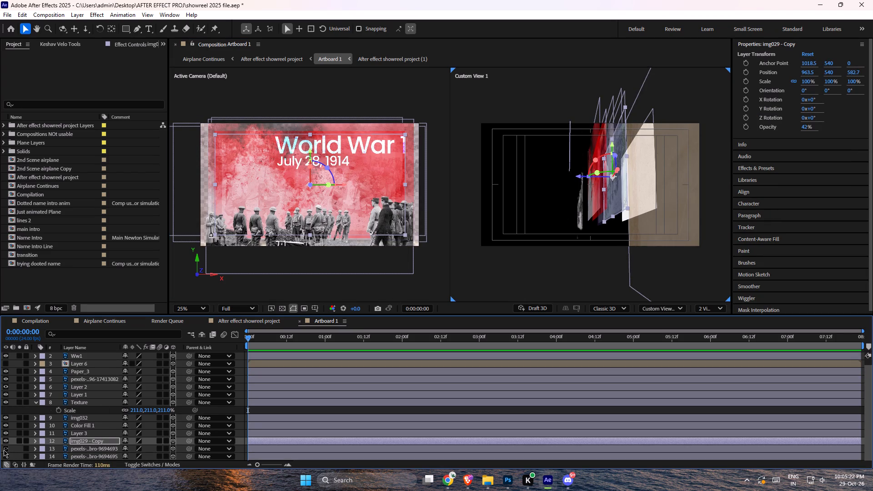
click(4, 447)
click(5, 454)
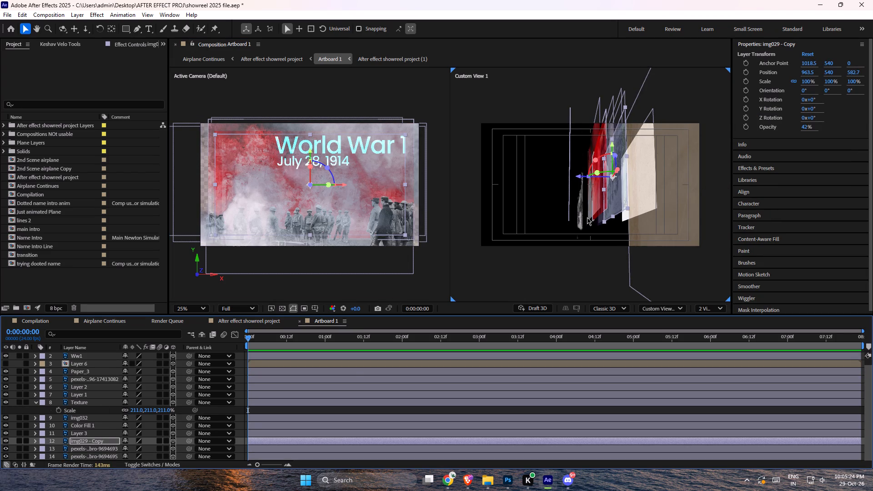
Push the pexels layers ending 9694693 and 9694695 together back to a Z position of about 1615.
alt+drag(562, 245, 574, 253)
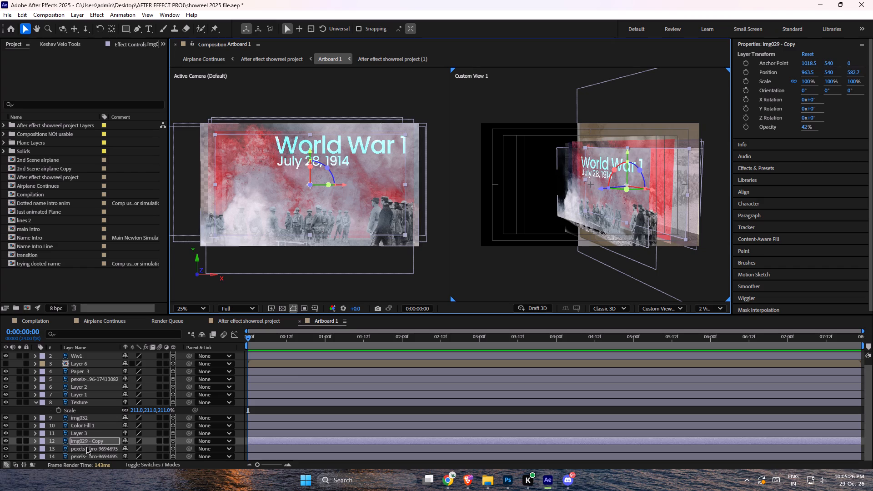
click(86, 447)
shift+click(89, 453)
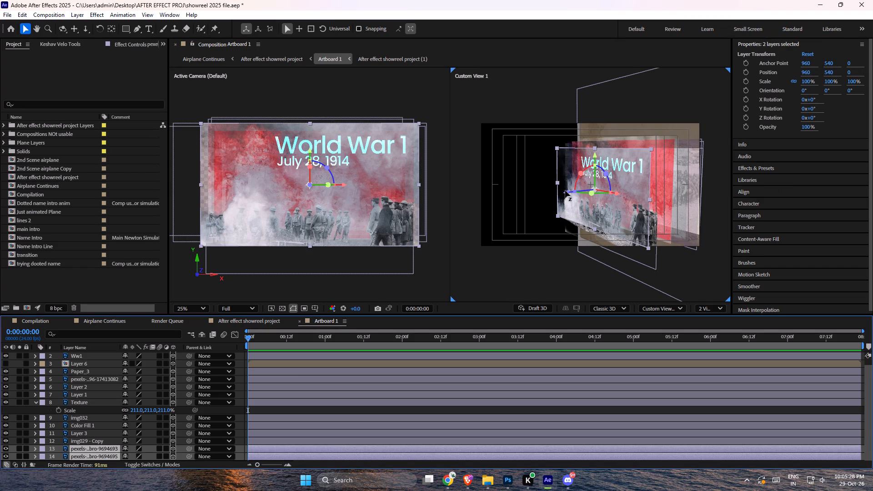
drag(567, 192, 608, 186)
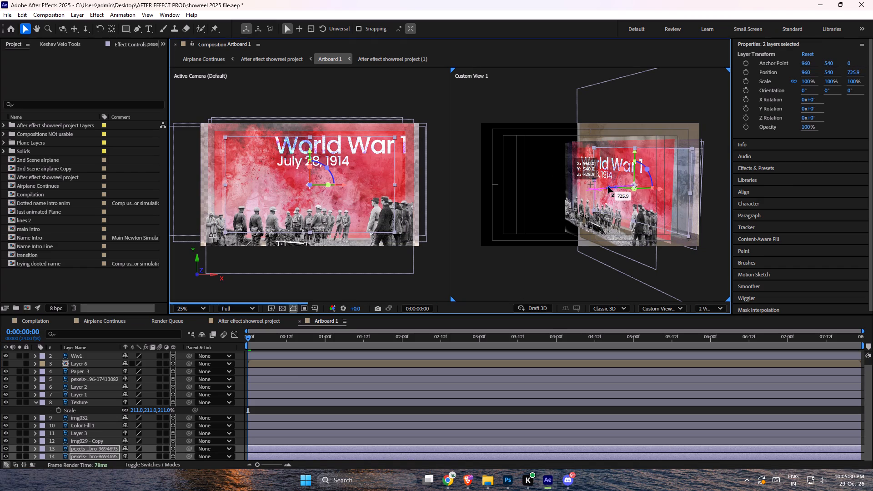
drag(608, 186, 647, 180)
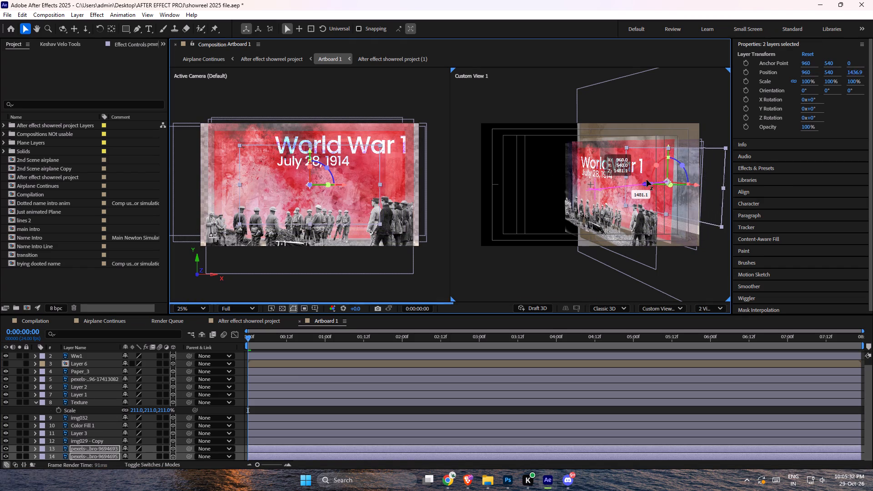
drag(647, 180, 651, 179)
Scale the pexels layers ending 9694693 and 9694695 up to 205% and deselect them.
key(s)
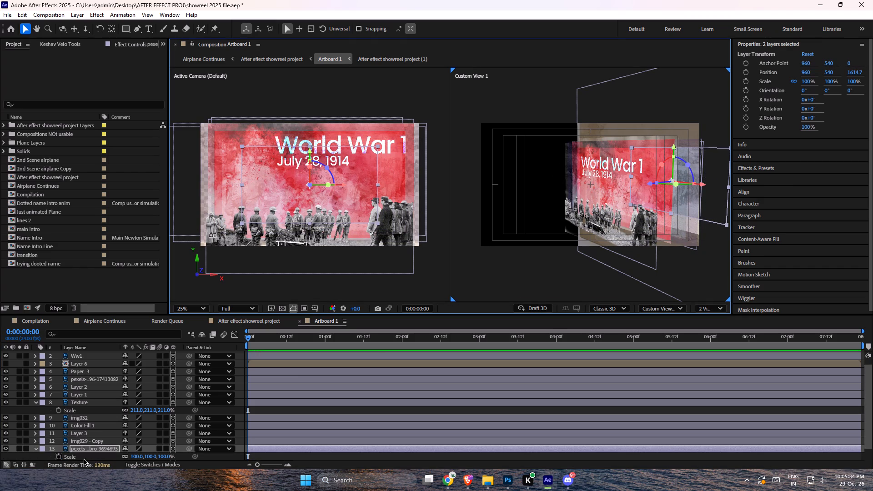
drag(148, 456, 186, 451)
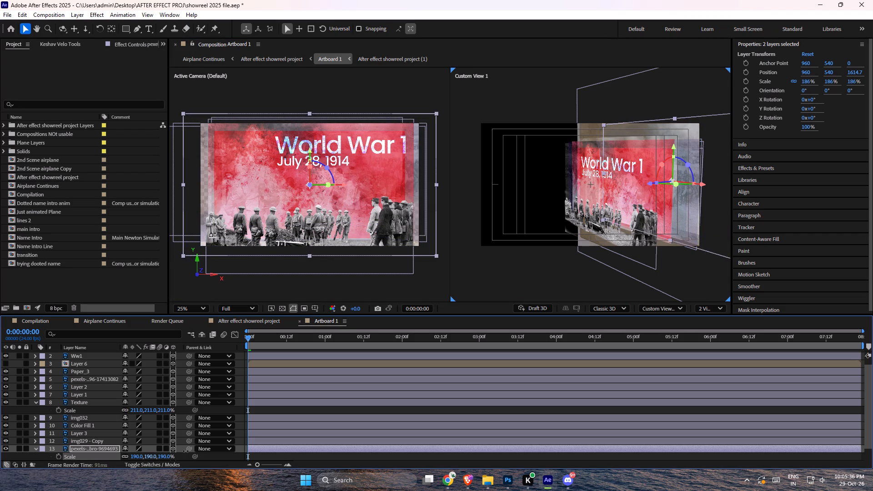
drag(186, 451, 190, 450)
click(564, 261)
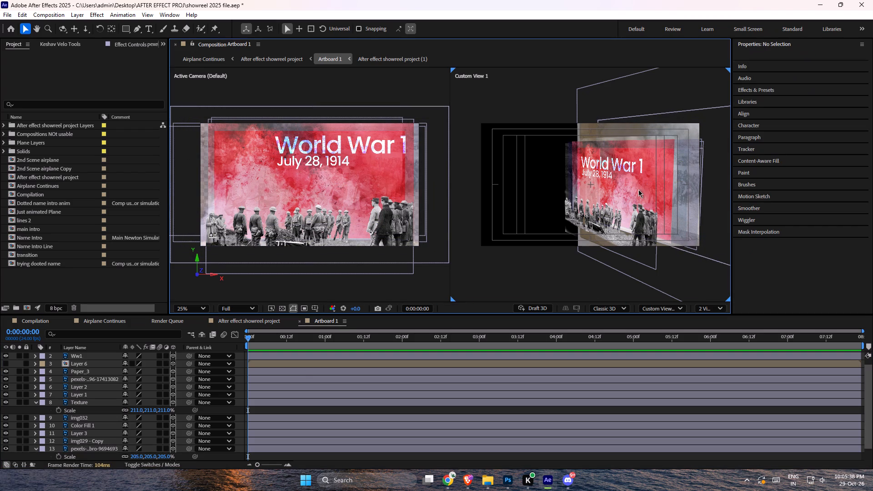
Push Layer 2, the soldiers, slightly further back to a Z position of about 170.
alt+drag(615, 230, 597, 228)
scroll(613, 217, down, 3)
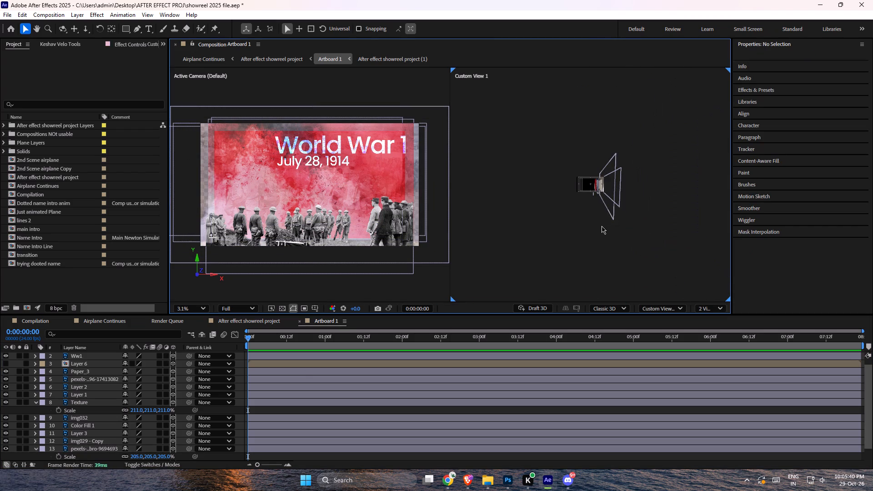
scroll(602, 225, up, 3)
alt+drag(624, 227, 637, 225)
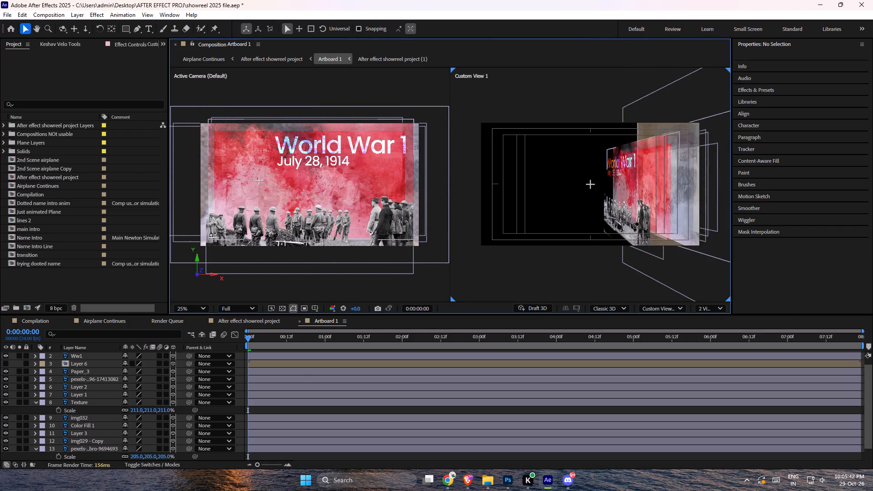
alt+drag(637, 225, 637, 225)
click(660, 218)
alt+drag(544, 261, 535, 259)
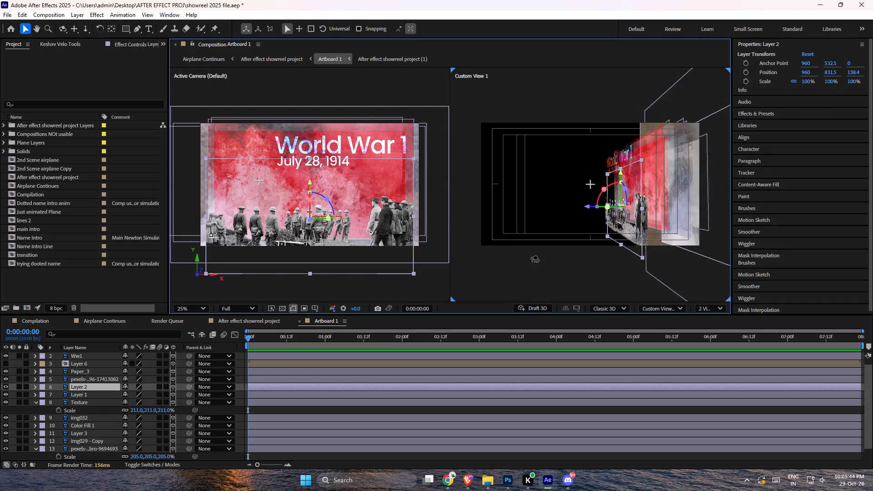
alt+drag(535, 259, 535, 259)
click(587, 206)
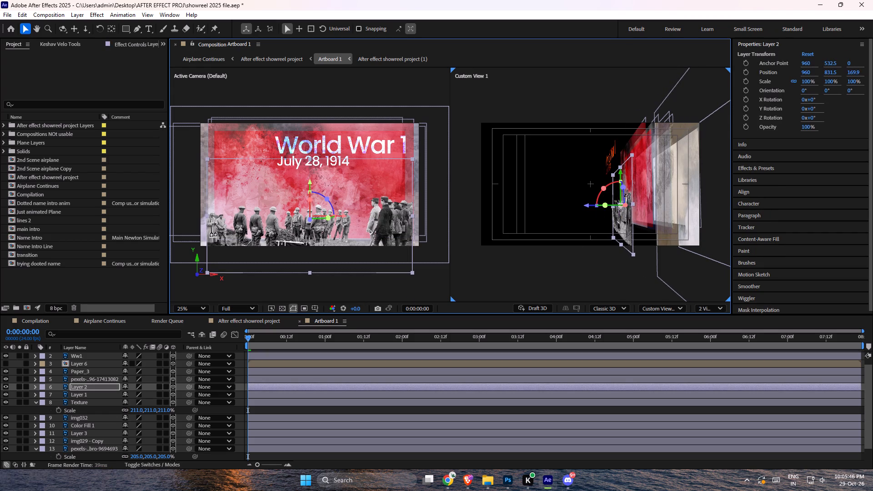
Reveal the Scale property of every layer in the timeline, from July 28 down to the pexels layer ending 9694695.
click(642, 183)
key(s)
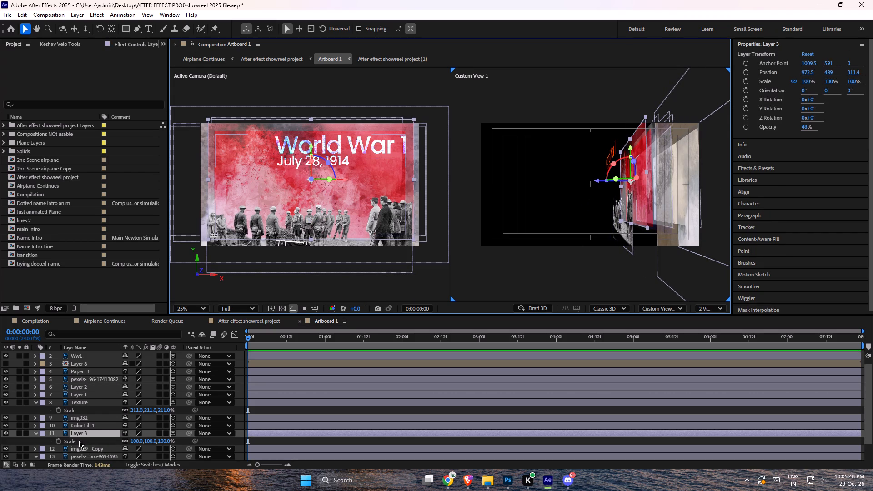
click(101, 353)
scroll(89, 377, down, 6)
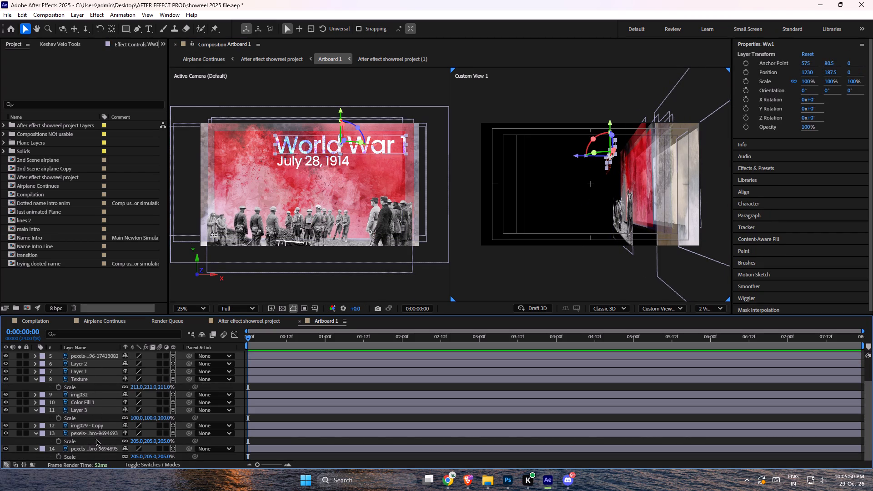
shift+click(92, 450)
key(s)
scroll(91, 439, down, 3)
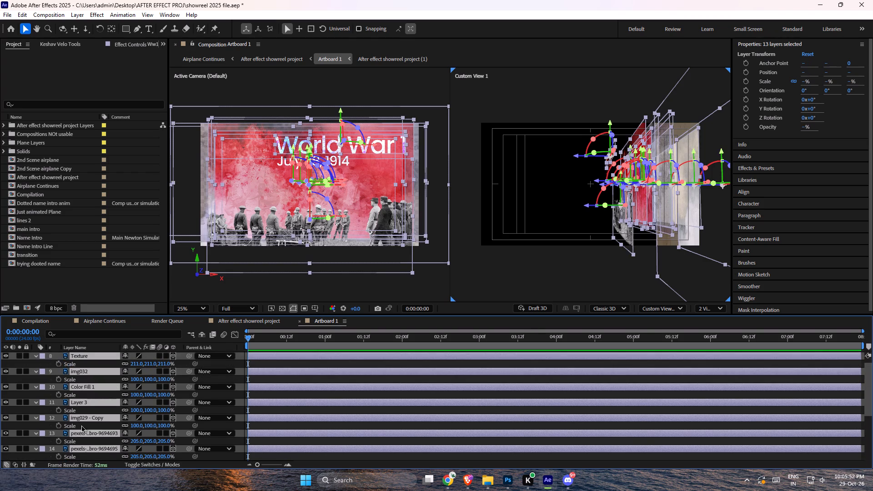
scroll(82, 422, down, 5)
scroll(82, 422, up, 12)
click(91, 354)
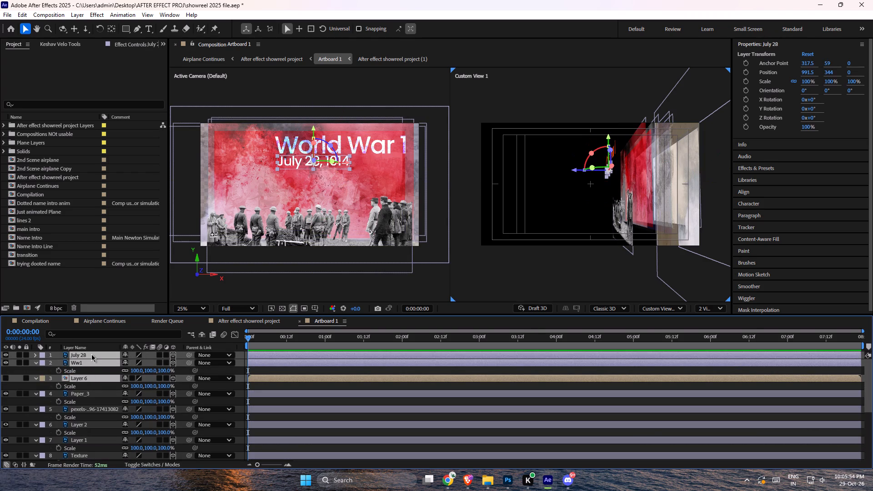
key(s)
Scale the Paper_3 layer to 137% and the pexels layer ending 17413082 to 123%.
click(83, 385)
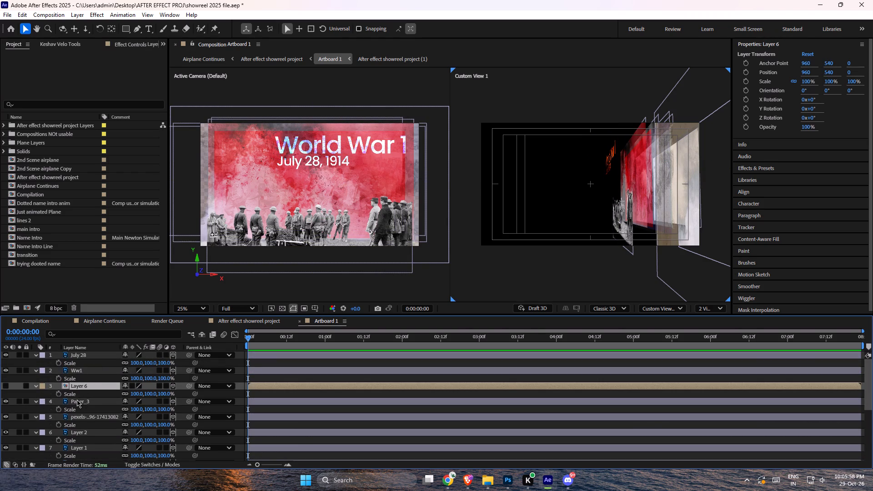
click(80, 404)
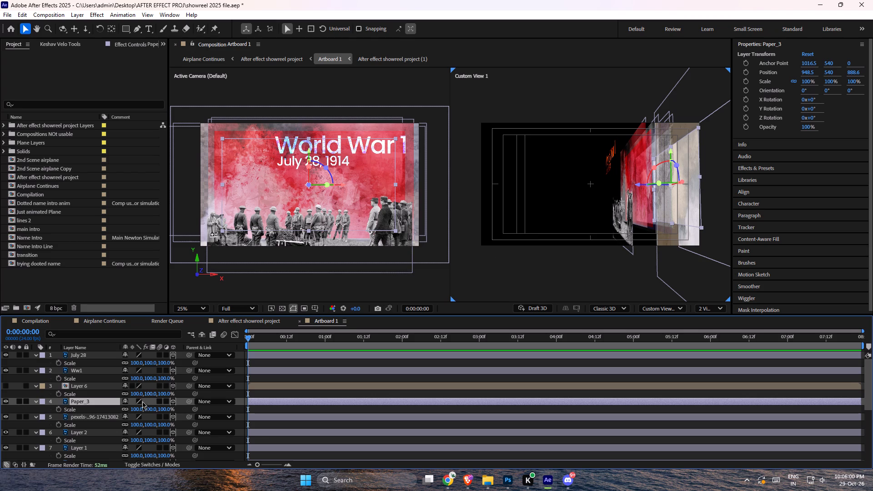
drag(139, 410, 153, 409)
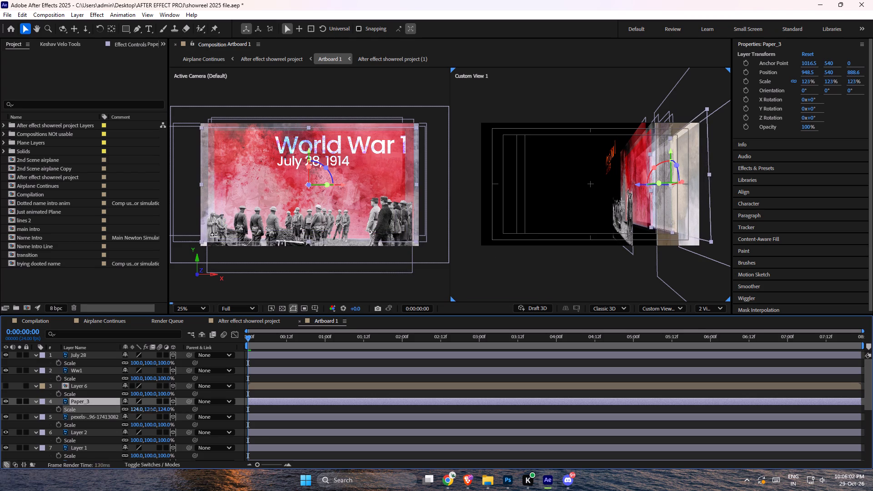
drag(153, 409, 155, 409)
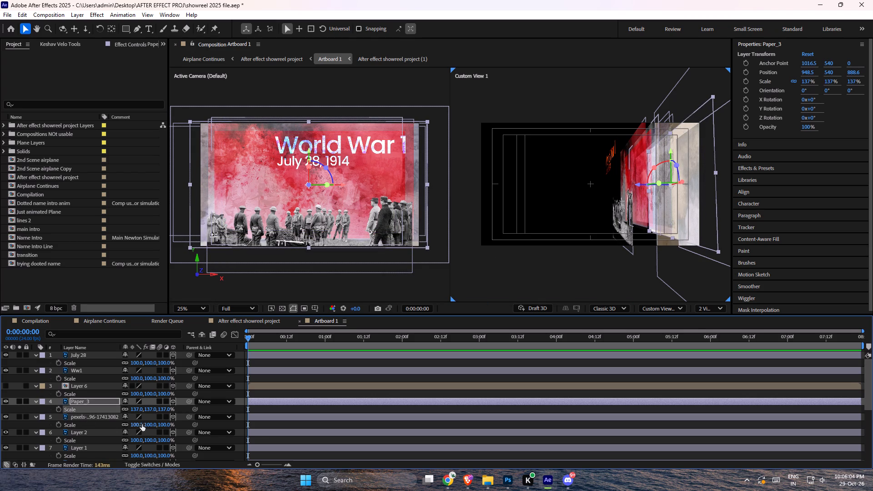
drag(142, 424, 151, 422)
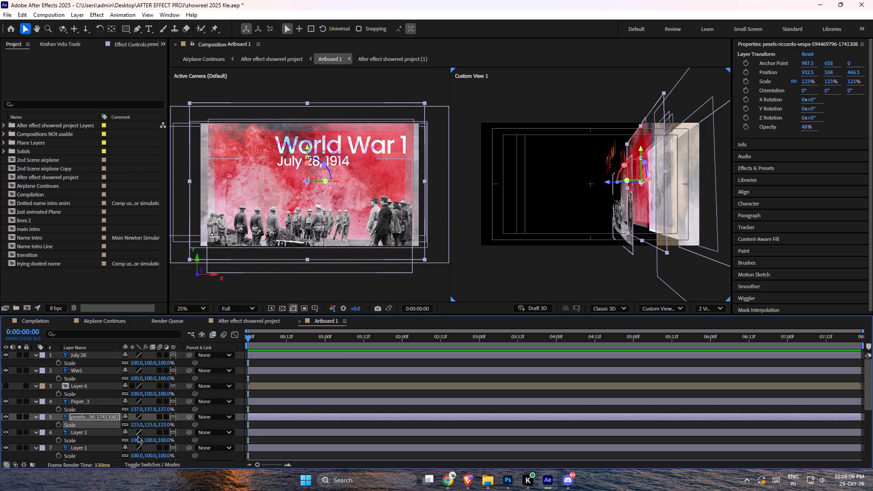
Scale Layer 2, the soldiers, to 115% and Layer 1 to 123%.
drag(139, 438, 145, 437)
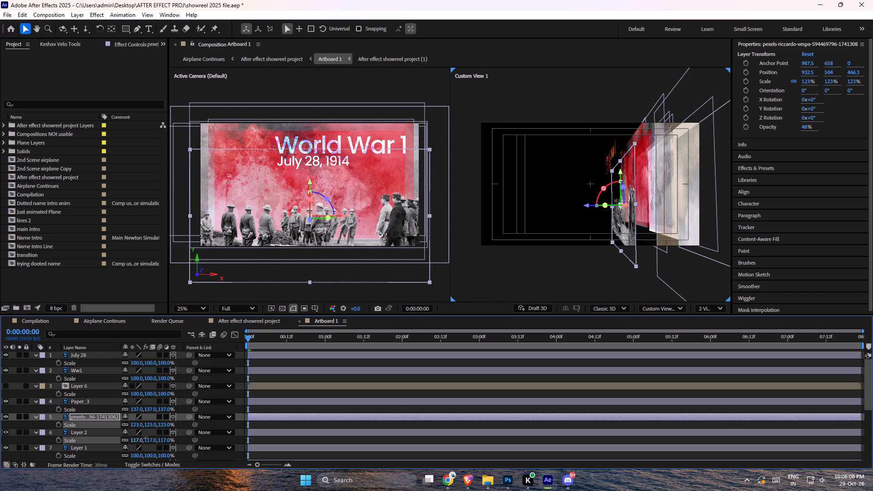
drag(145, 437, 144, 437)
click(139, 442)
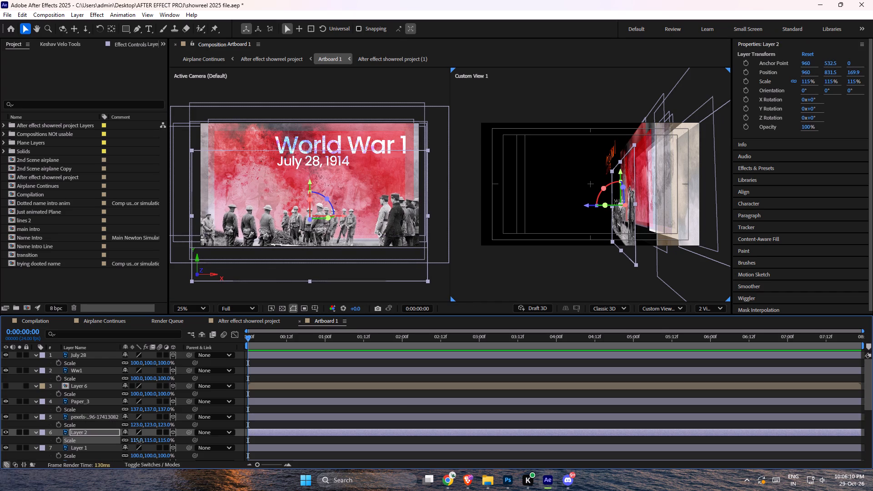
scroll(87, 416, down, 2)
click(90, 354)
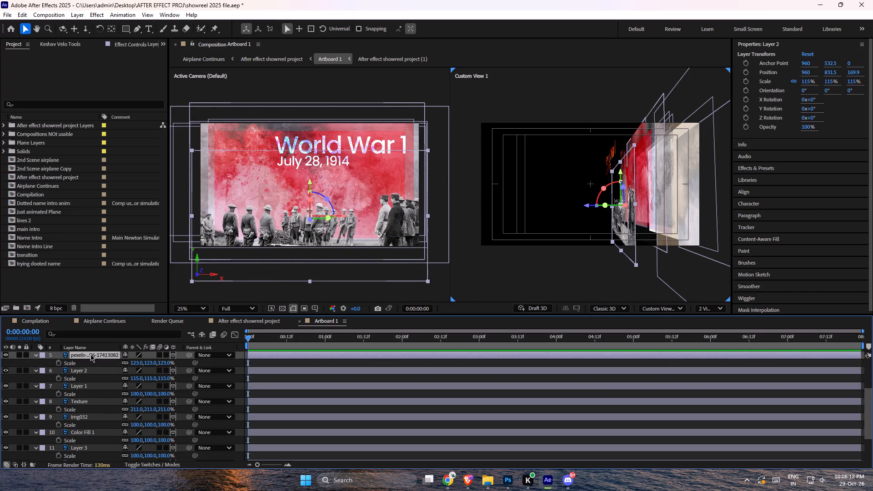
click(90, 369)
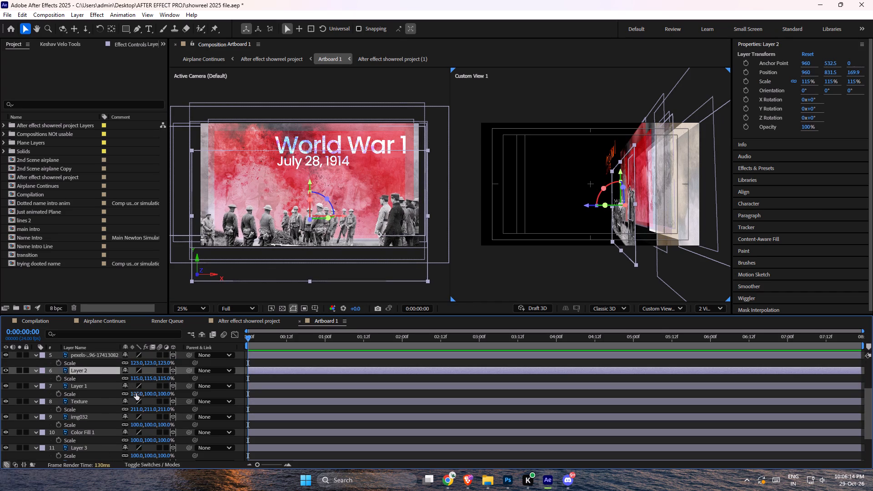
drag(136, 394, 147, 395)
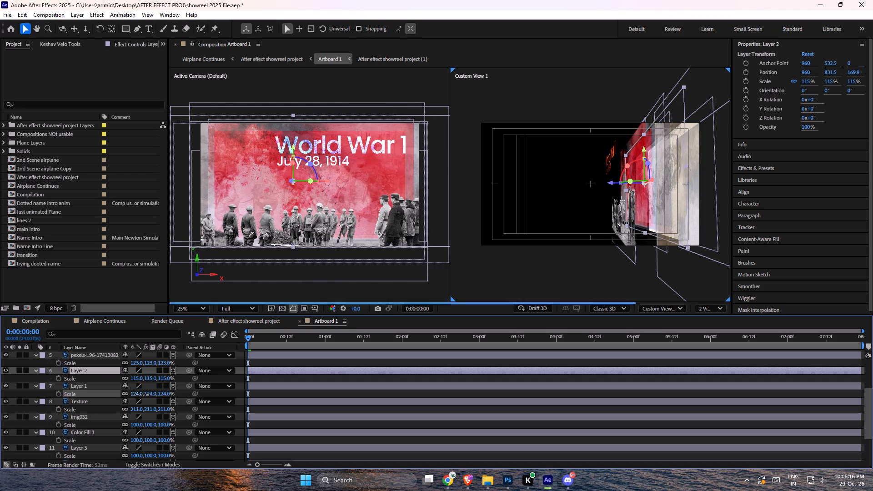
drag(147, 395, 145, 393)
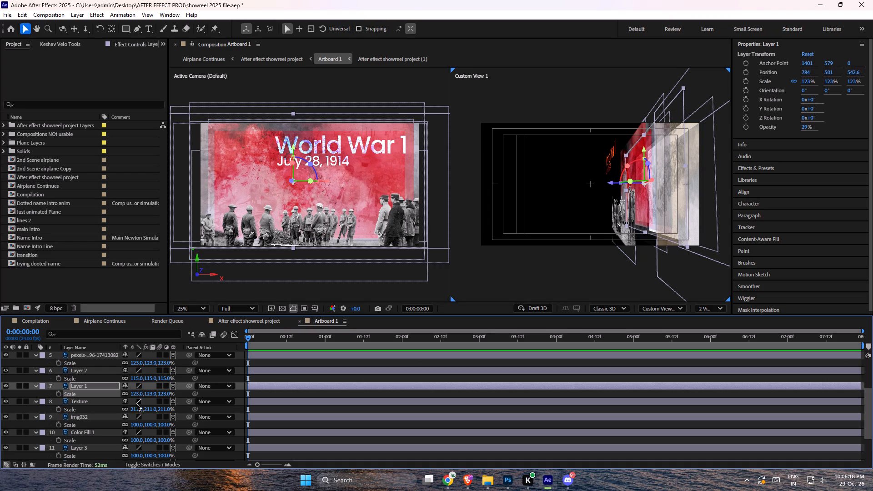
Scale the img032 layer to 116% and the Color Fill 1 layer to 126%.
click(137, 406)
drag(135, 422, 143, 421)
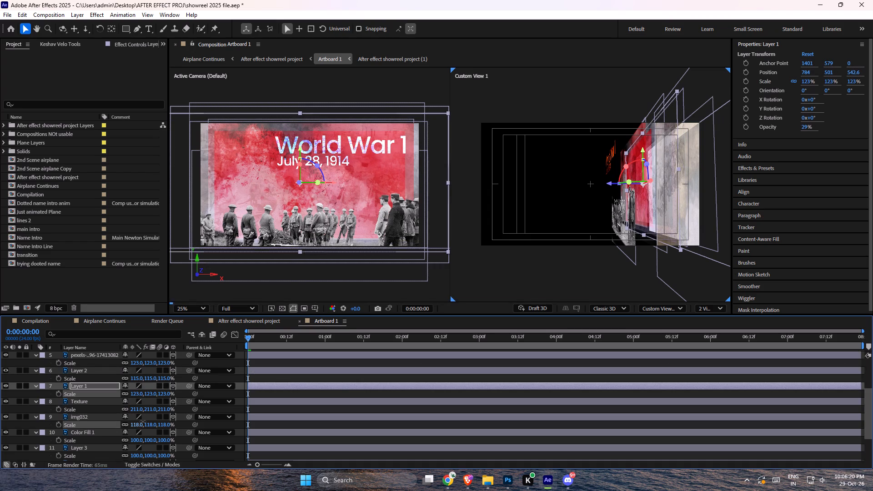
drag(143, 421, 140, 420)
drag(139, 438, 150, 437)
Scale Layer 3 to 117% and the img029 - Copy layer to 122%.
drag(140, 458, 145, 456)
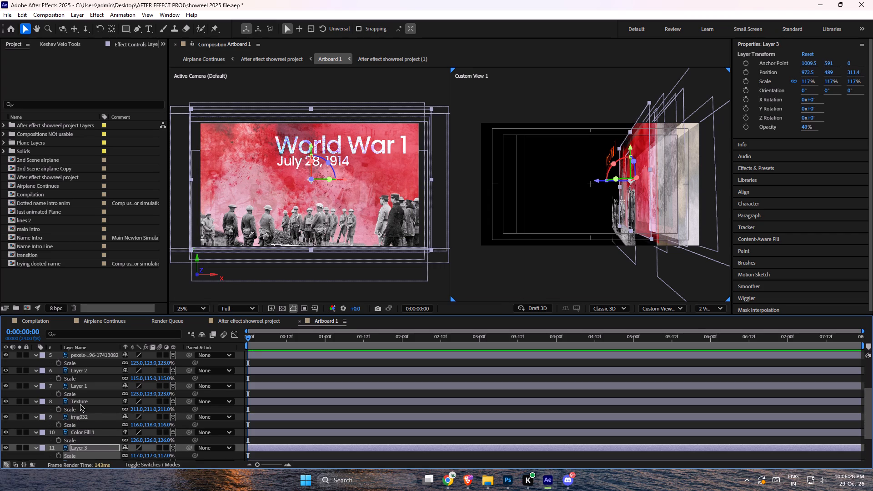
scroll(84, 406, down, 1)
drag(135, 440, 138, 440)
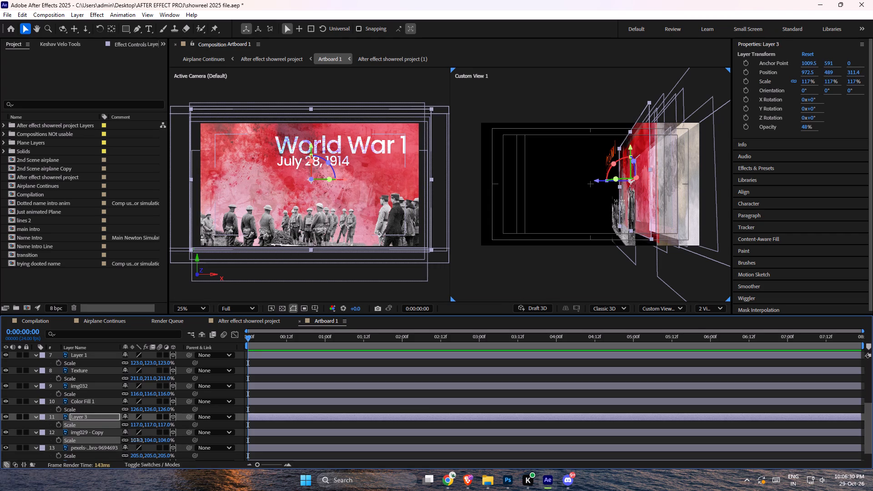
drag(138, 440, 144, 439)
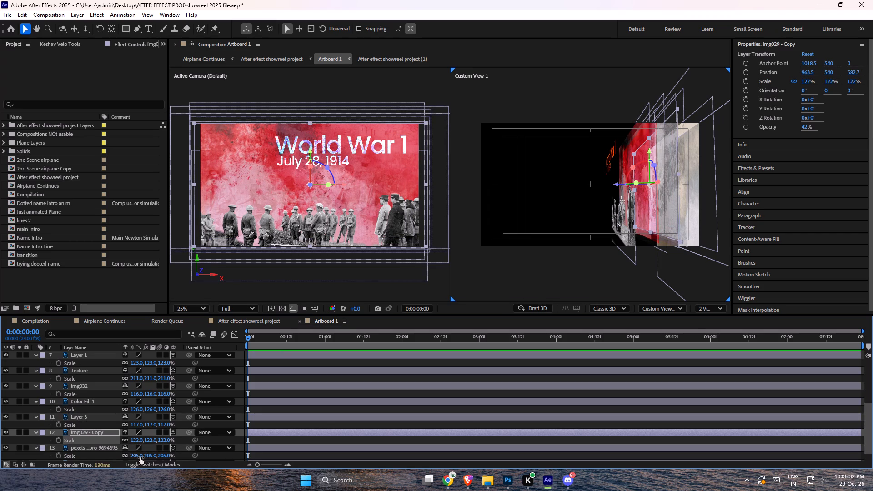
Scale the pexels layer ending 9694693 to 220% and deselect it.
drag(140, 457, 147, 457)
click(487, 262)
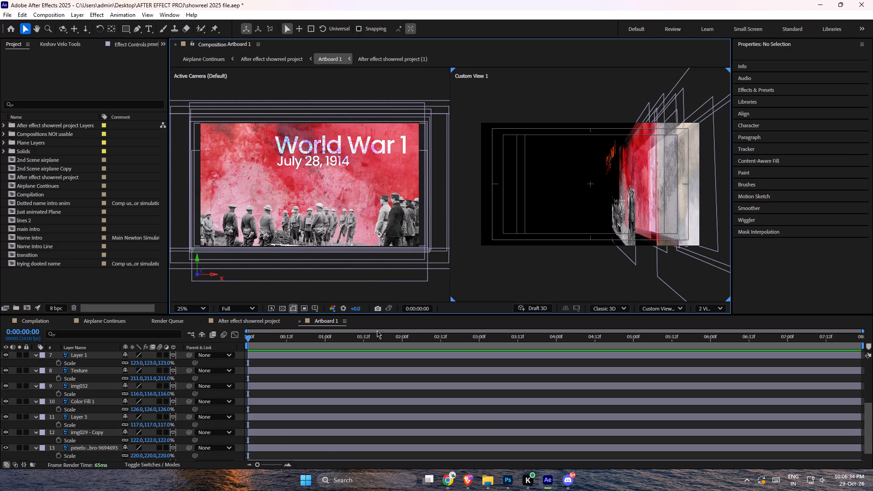
Select all layers in Artboard 1 and collapse their revealed Scale properties.
drag(280, 339, 178, 336)
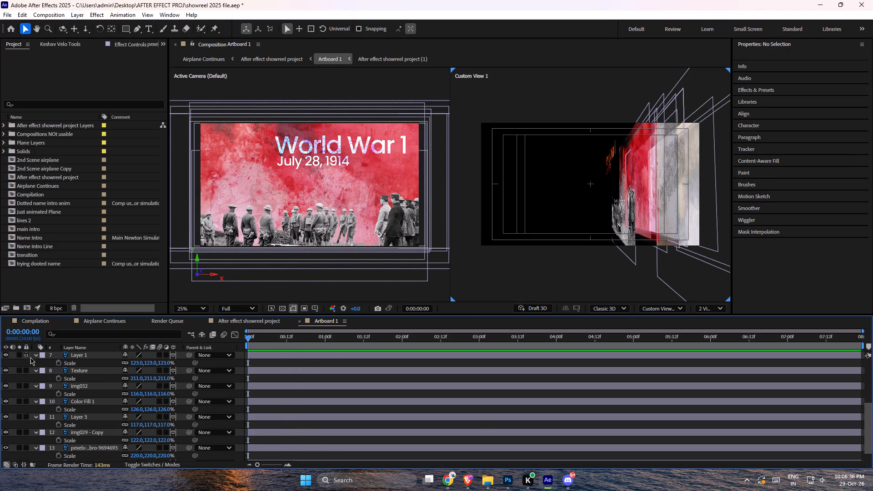
click(105, 356)
key(ctrl+a)
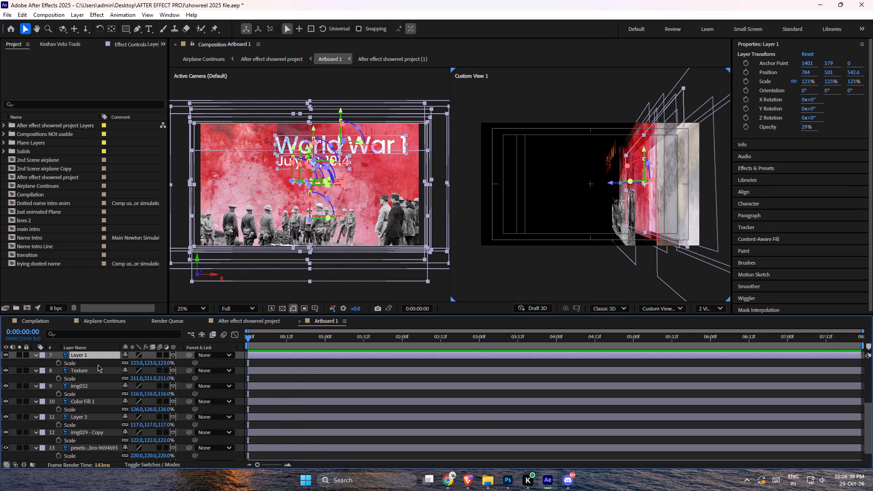
key(u)
scroll(113, 376, up, 6)
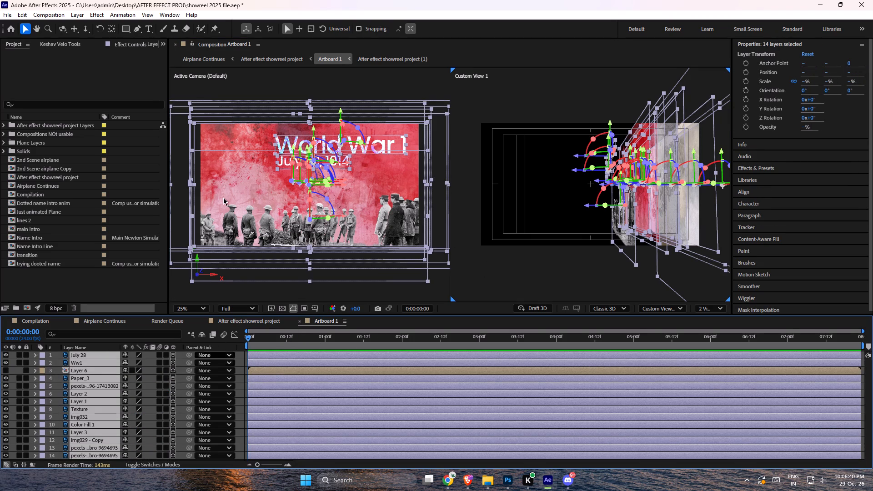
Add a two-node camera named Camera 1, using a wider lens preset with a zoom of 1866.7 px.
click(77, 14)
click(108, 31)
click(137, 26)
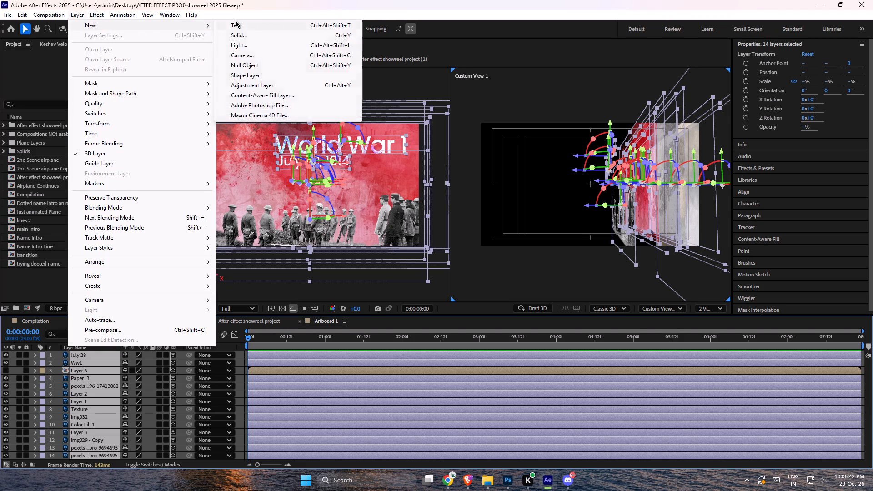
click(248, 54)
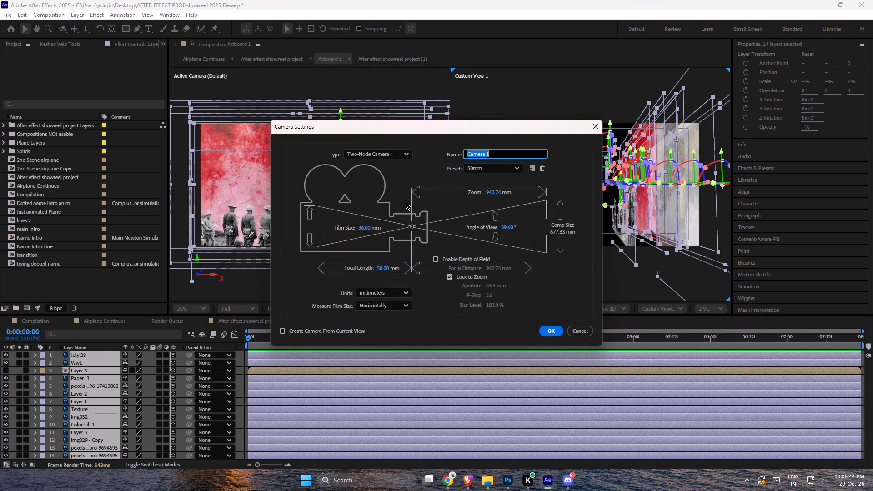
click(505, 165)
click(492, 245)
click(546, 330)
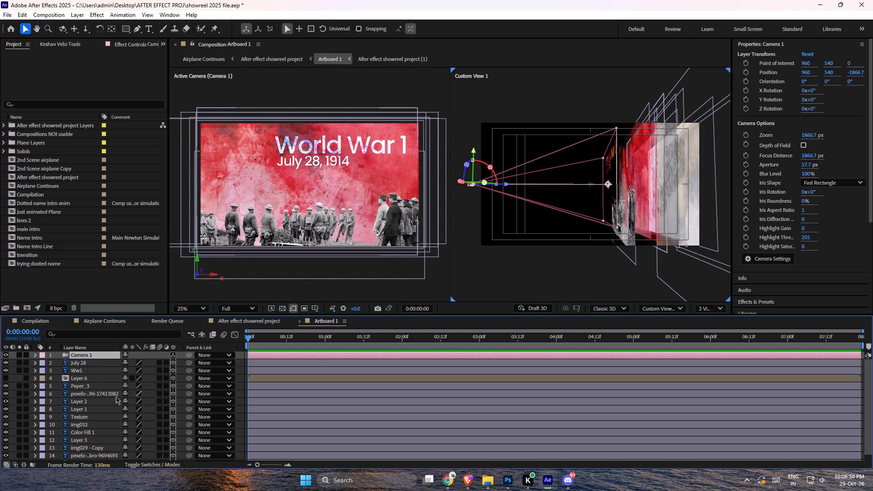
Add a null object above Camera 1 in the layer stack.
click(79, 355)
click(81, 11)
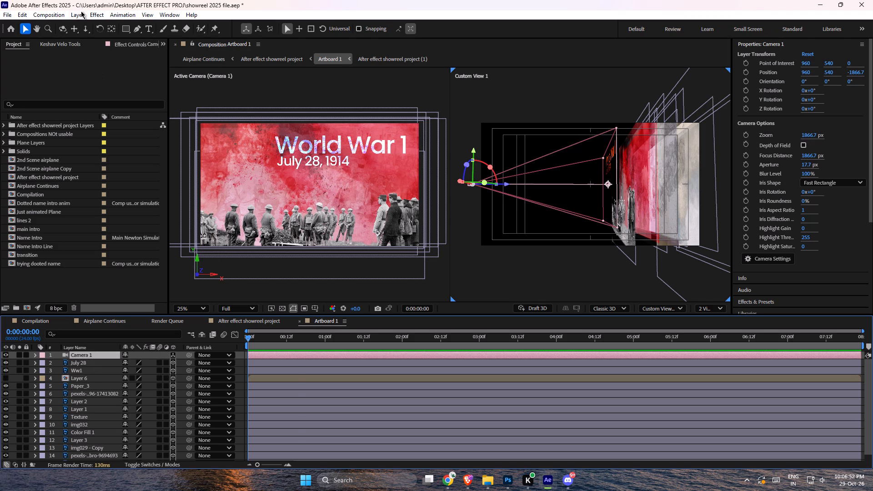
click(74, 14)
click(80, 15)
click(88, 23)
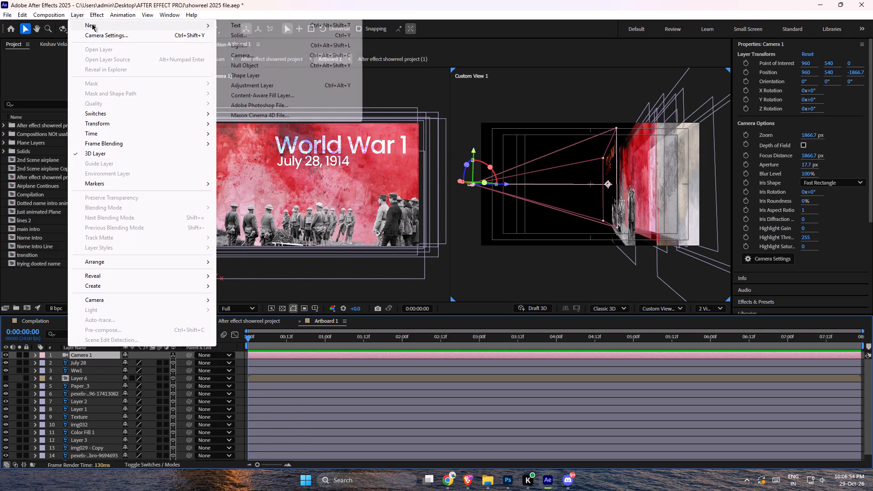
click(263, 68)
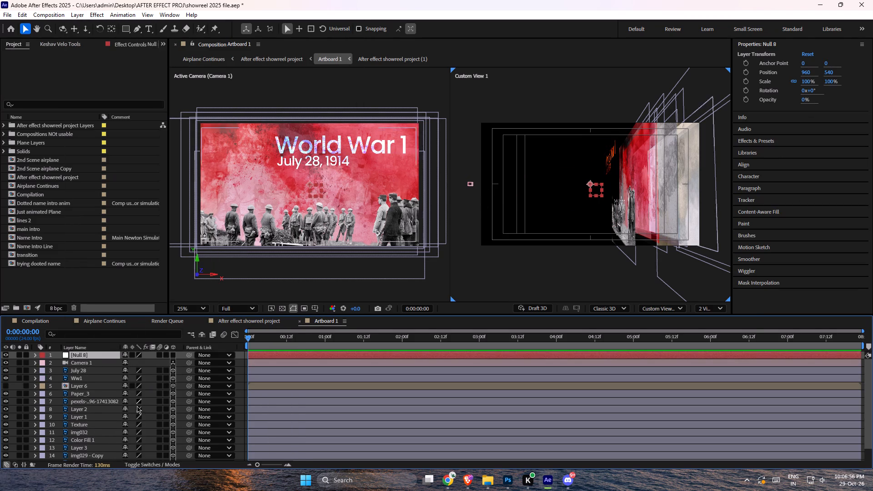
Parent Camera 1 to the new null object.
drag(192, 363, 70, 351)
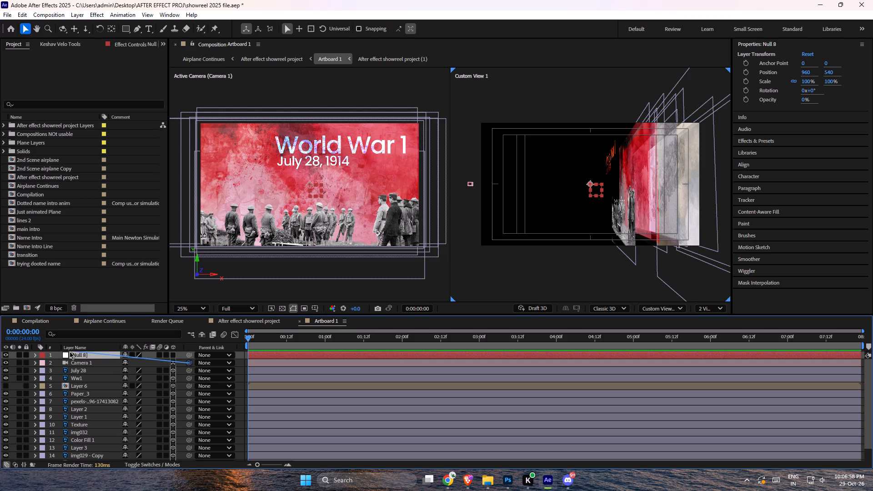
drag(70, 351, 70, 352)
Expand Camera 1 and examine its Transform and Camera Options properties.
click(33, 364)
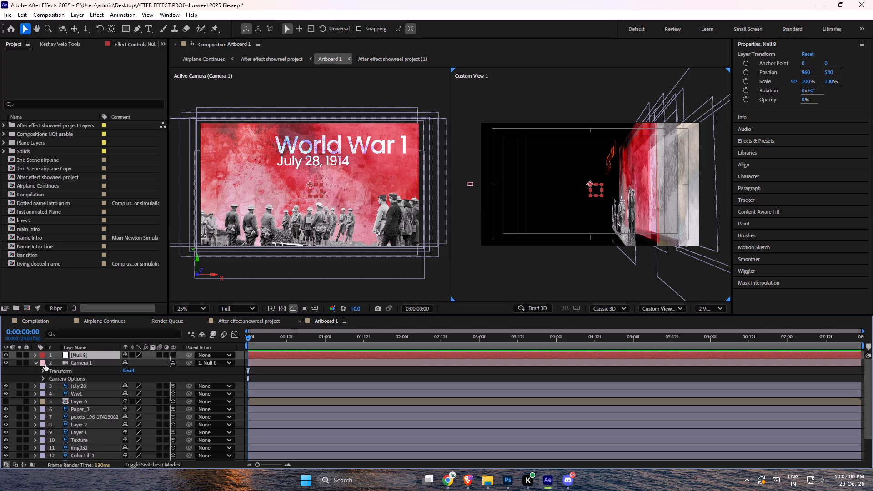
click(42, 372)
click(42, 372)
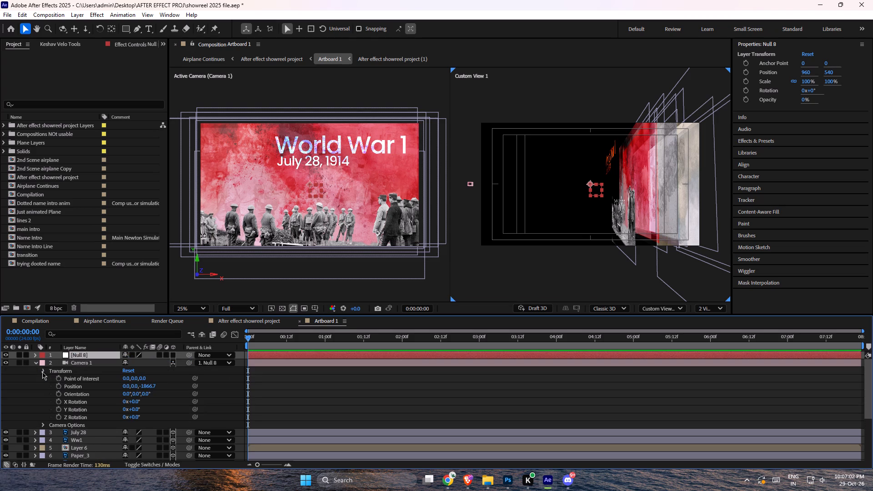
click(42, 380)
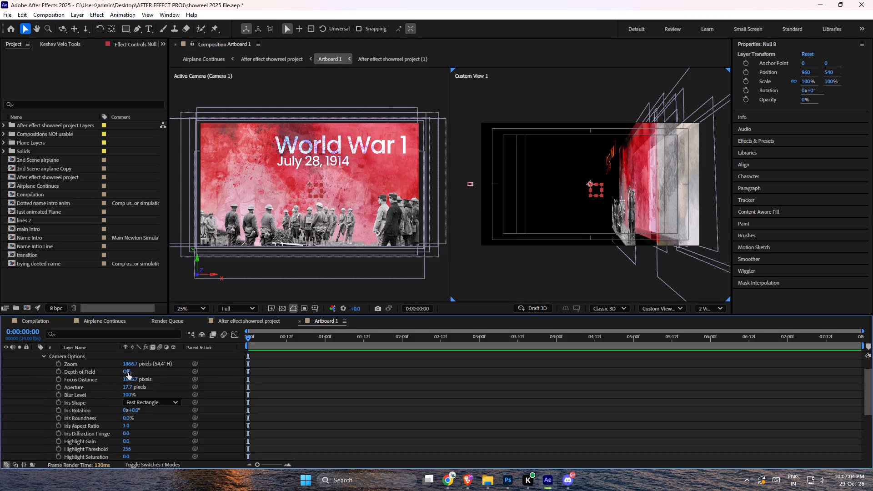
Reveal Null 8's position property and turn the null into a 3D layer.
scroll(77, 373, up, 5)
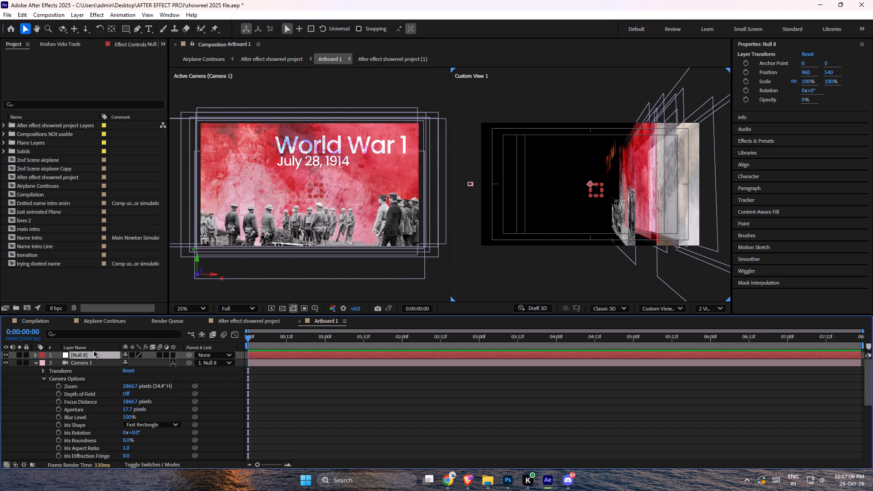
click(95, 349)
click(91, 354)
key(p)
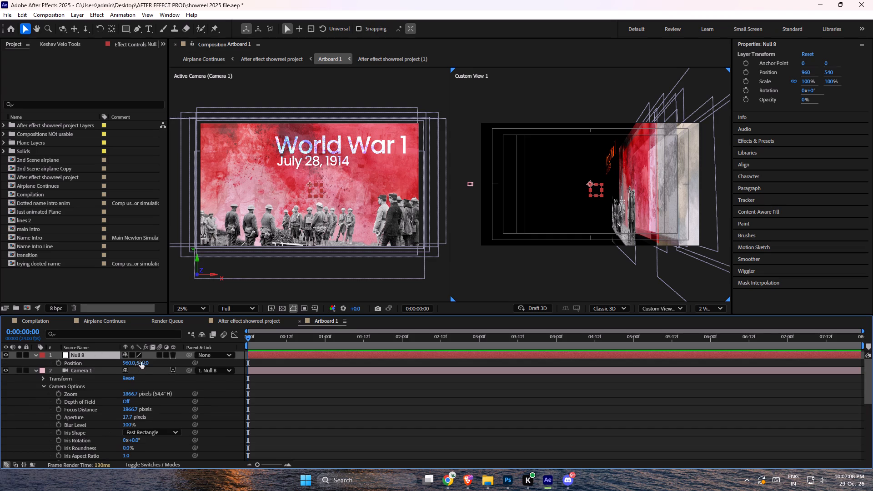
click(170, 354)
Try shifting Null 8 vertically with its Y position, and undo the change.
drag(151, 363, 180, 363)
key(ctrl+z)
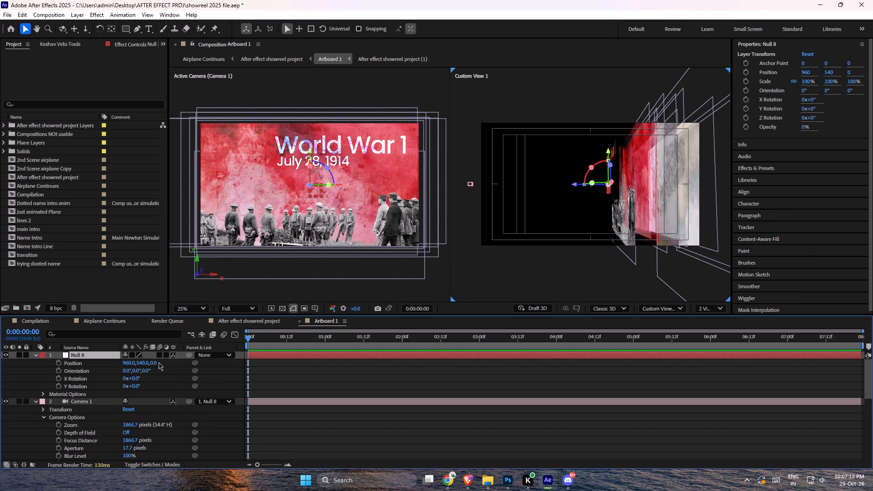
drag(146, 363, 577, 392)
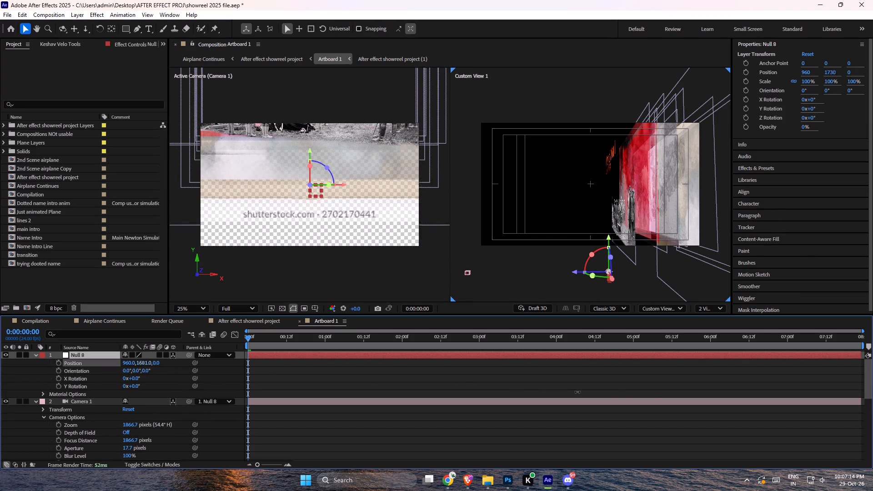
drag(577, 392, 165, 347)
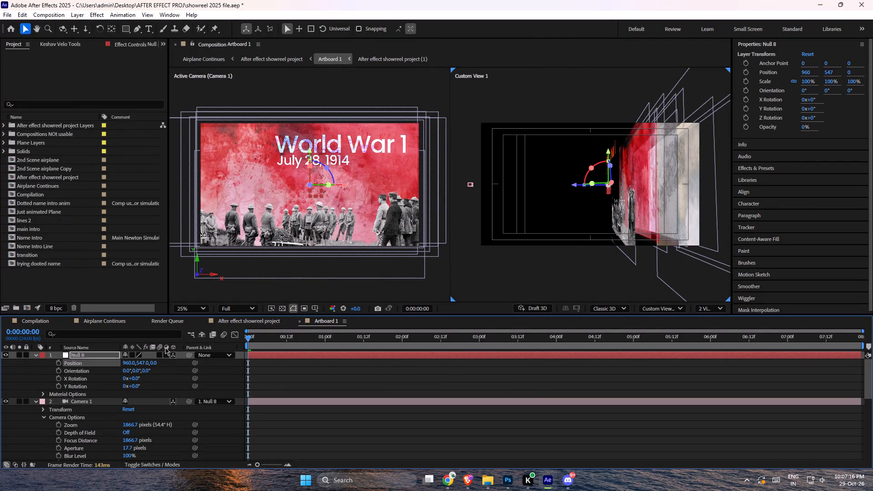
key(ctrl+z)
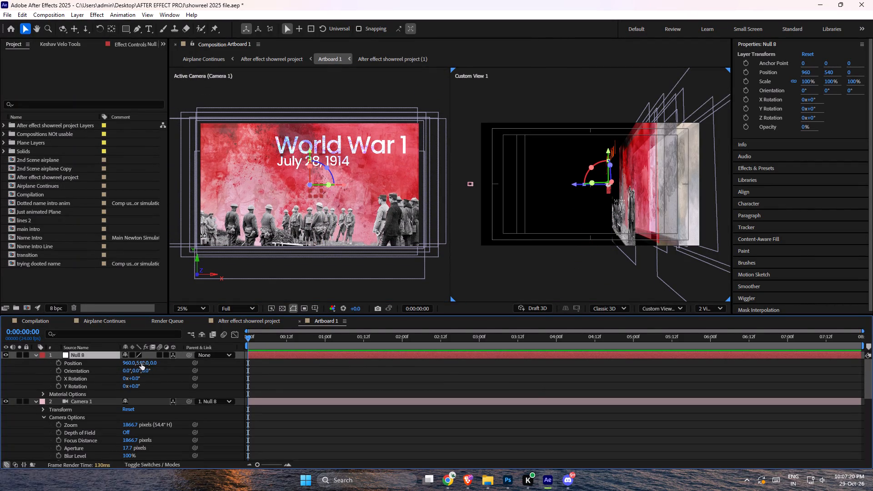
Push Null 8 forward to a Z position of 1495 and keyframe its position at 0:00:00:00.
drag(155, 363, 428, 371)
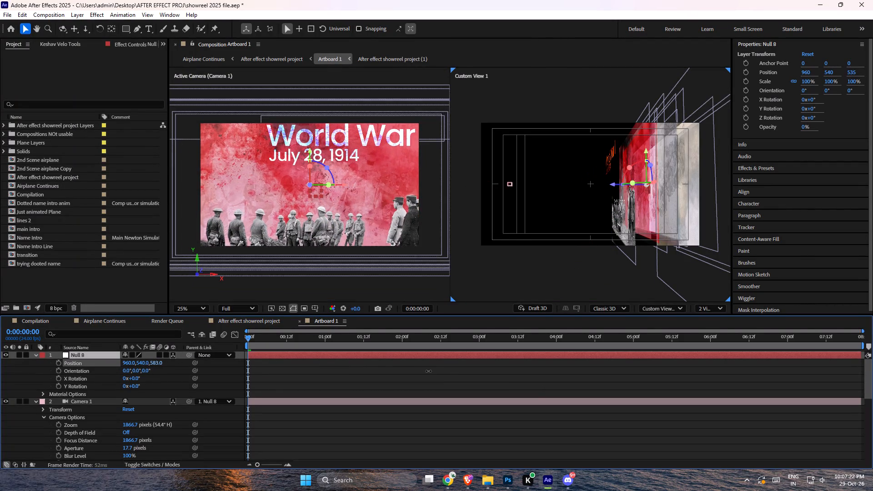
drag(428, 371, 872, 401)
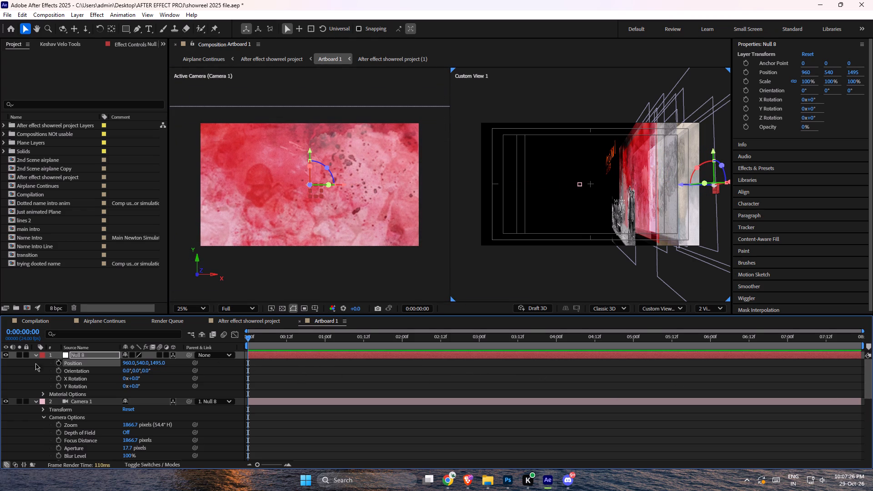
click(63, 365)
click(60, 363)
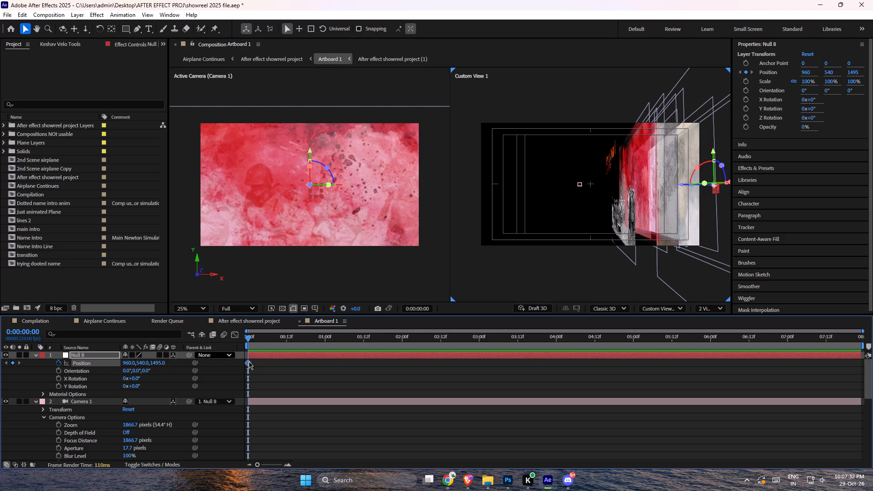
At 0:00:02:00, keyframe Null 8's position with Z pulled back slightly below 0.
drag(250, 339, 397, 343)
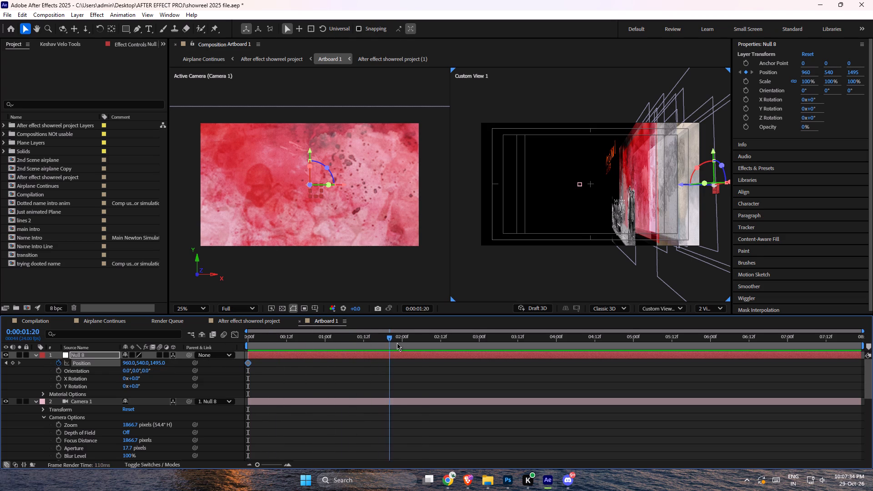
drag(397, 343, 405, 341)
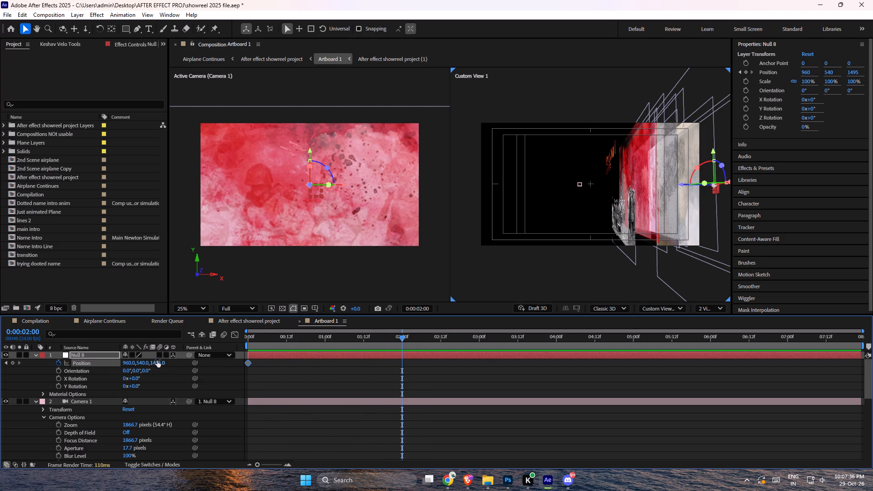
click(157, 361)
key(0)
key(Return)
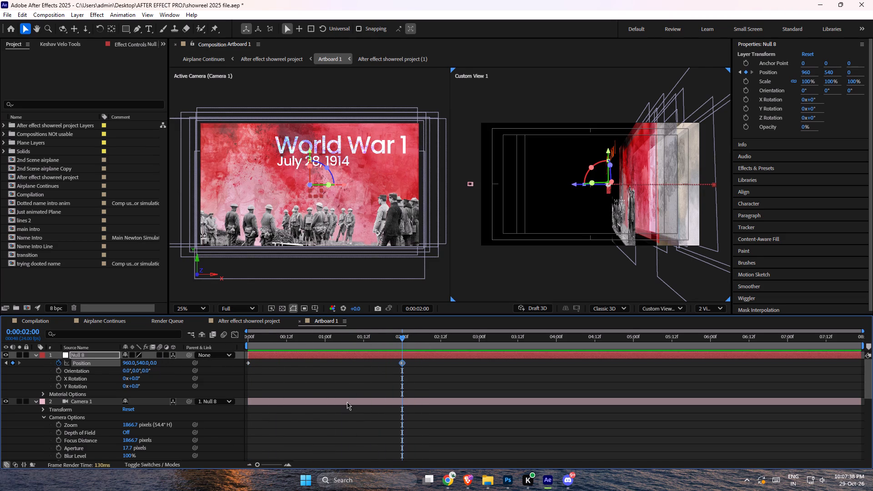
drag(153, 364, 147, 364)
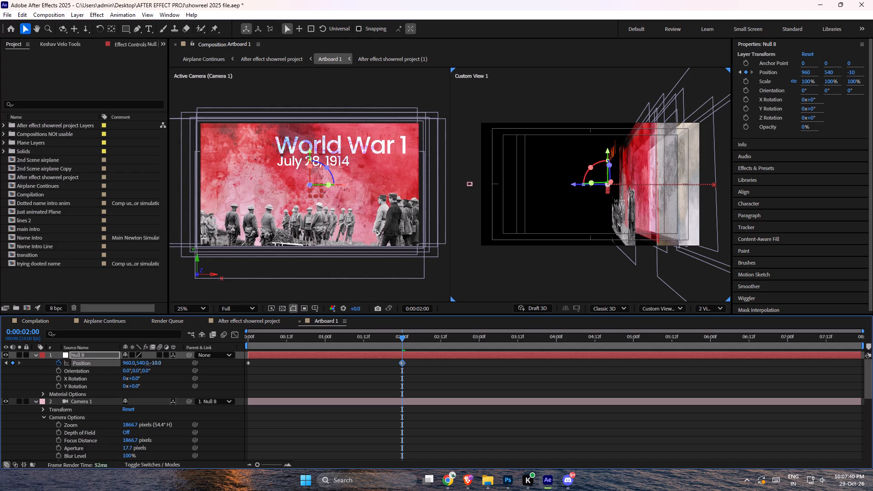
drag(147, 364, 130, 366)
Select both Null 8 position keyframes, preview the move, and apply Easy Ease to them.
drag(435, 364, 236, 366)
drag(377, 341, 136, 339)
key(space)
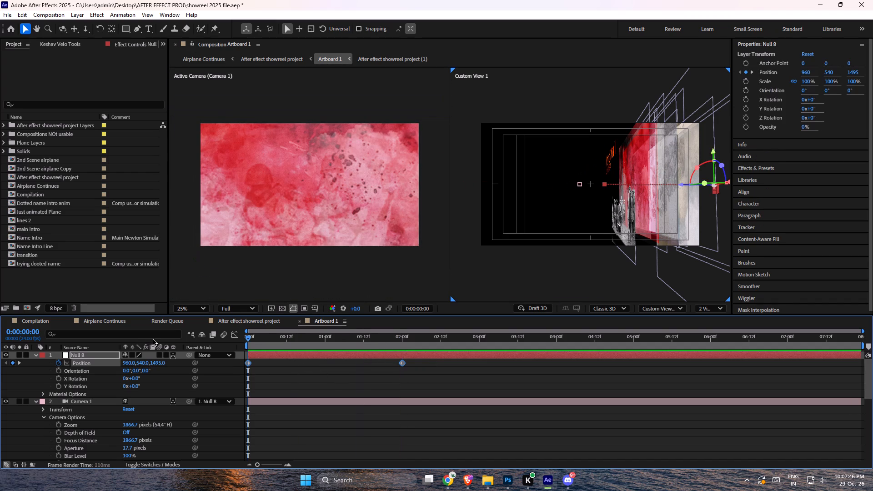
key(space)
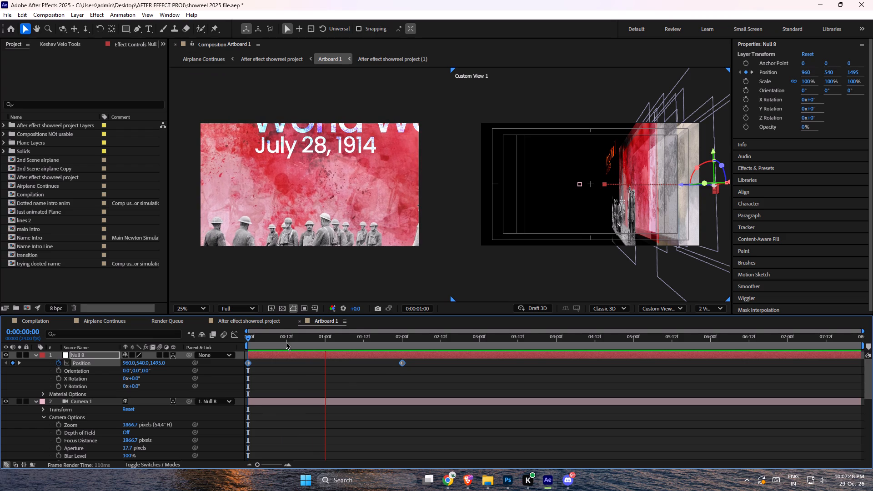
key(F9)
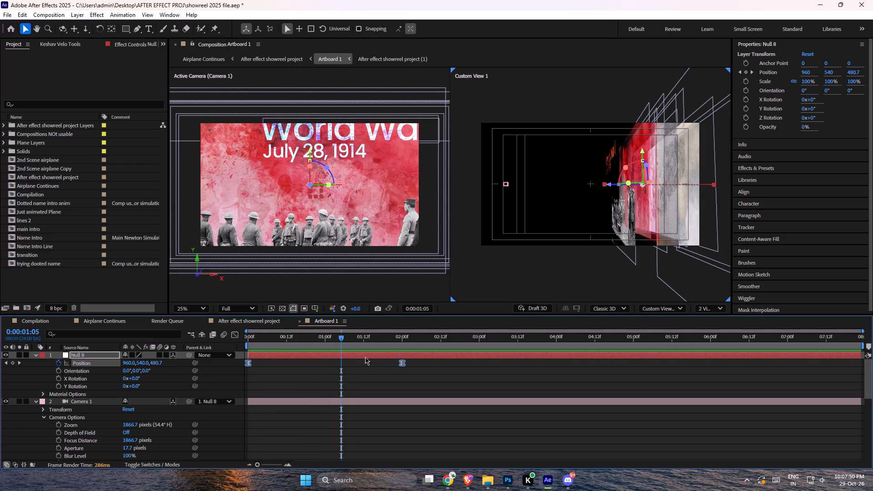
Move Null 8's last position keyframe earlier, to about 0:00:01:03, and return to the start of the timeline.
alt+drag(401, 363, 334, 365)
drag(340, 340, 226, 337)
In the speed graph, lengthen the last position keyframe's incoming influence for an early peak and long ease-out, and preview it.
click(234, 332)
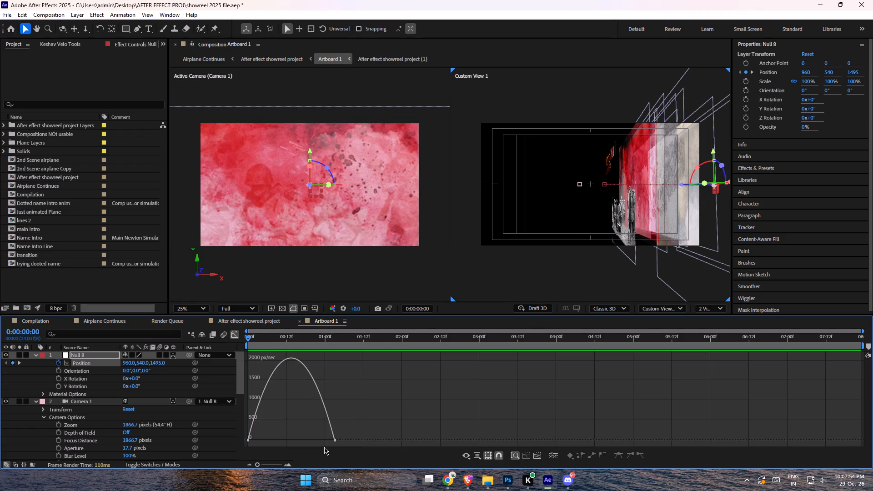
drag(350, 428, 296, 440)
drag(347, 432, 317, 439)
drag(343, 437, 319, 441)
drag(322, 439, 221, 438)
key(space)
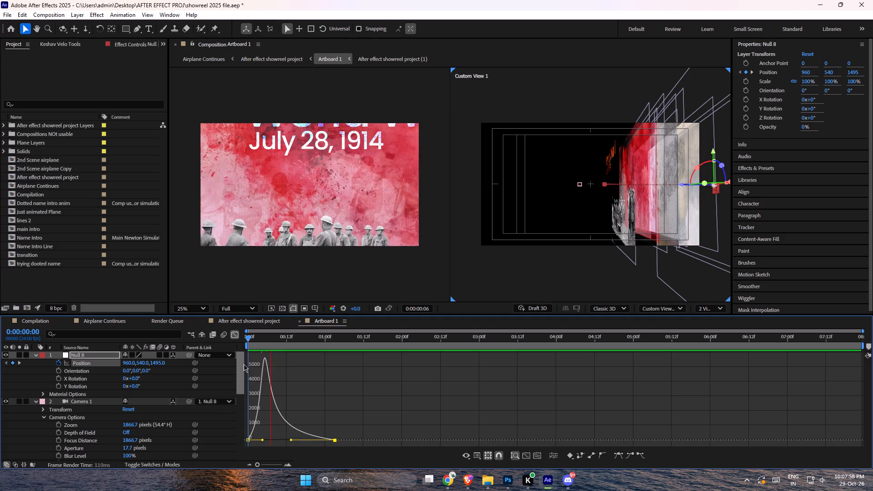
key(space)
drag(292, 337, 233, 336)
key(space)
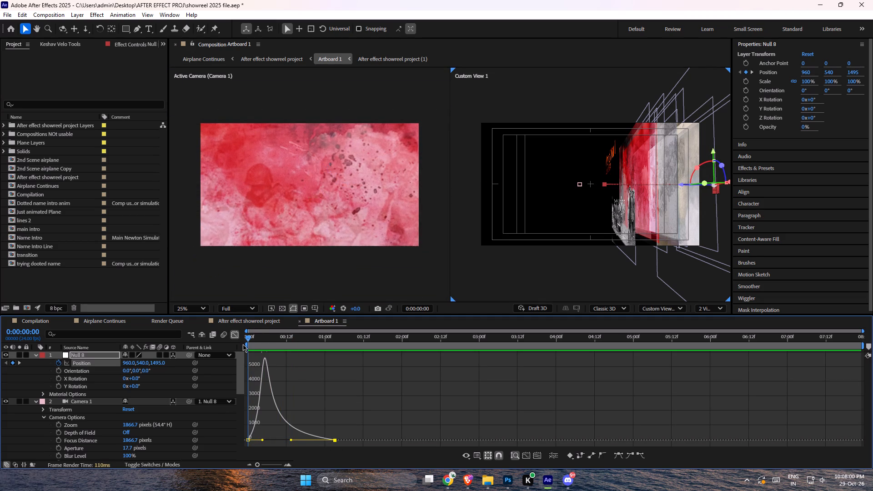
key(space)
Lower the preview resolution to Half and replay the camera move from the start.
click(235, 306)
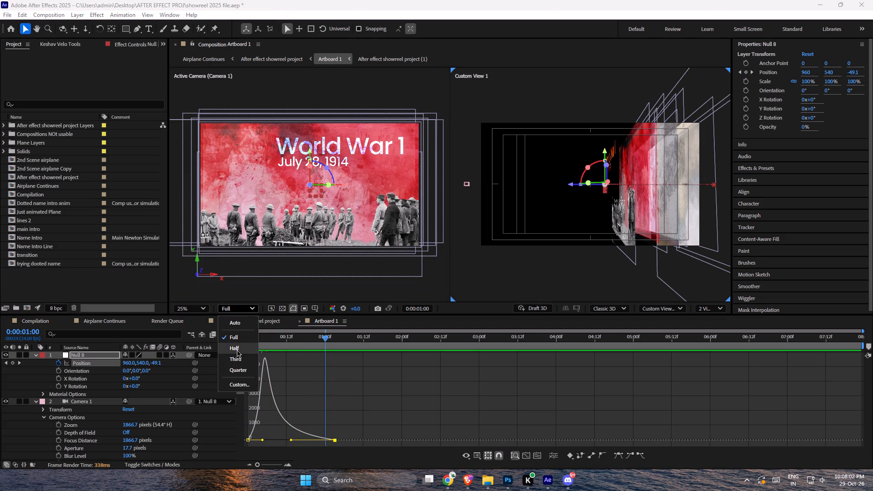
click(237, 350)
drag(301, 338, 201, 335)
key(space)
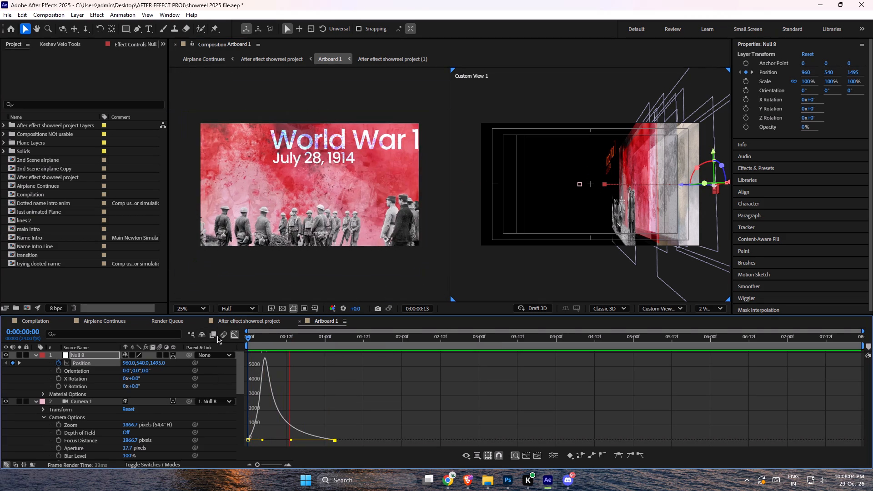
key(space)
drag(286, 339, 190, 339)
key(space)
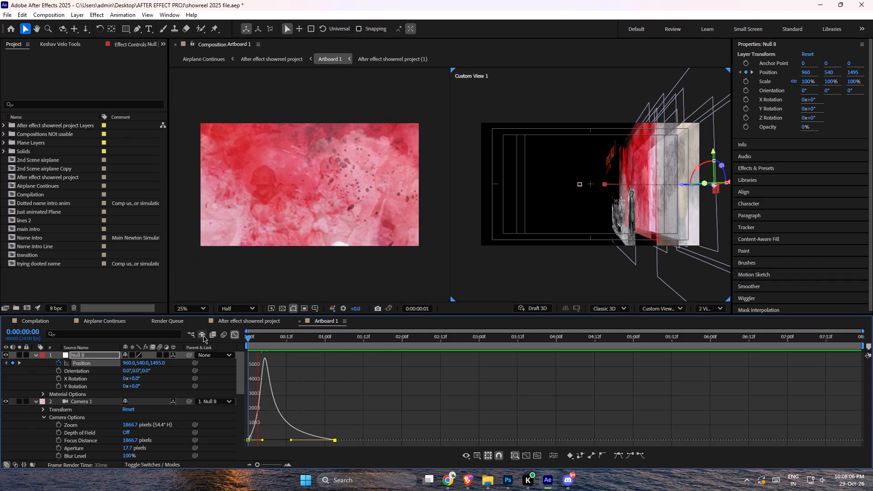
key(space)
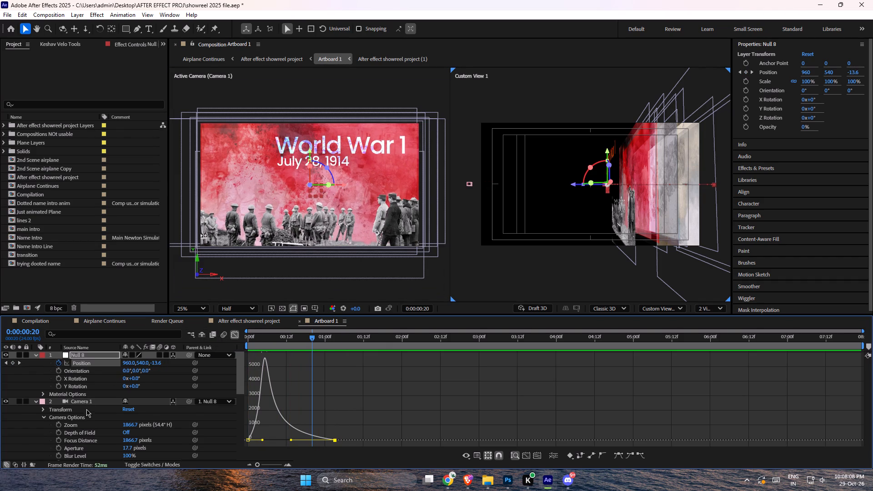
Turn on Depth of Field for Camera 1 and park the playhead at about 0:00:00:12.
scroll(88, 399, down, 3)
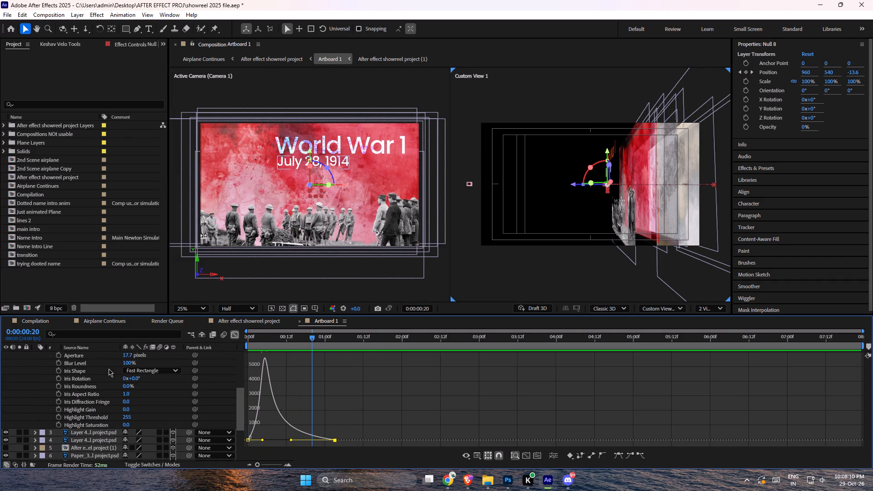
scroll(121, 374, up, 1)
drag(126, 371, 148, 371)
drag(309, 338, 281, 339)
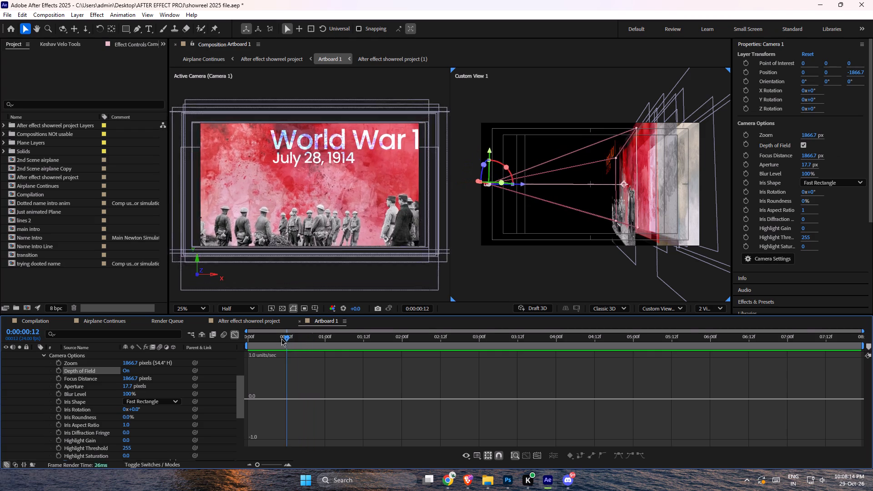
drag(281, 339, 273, 340)
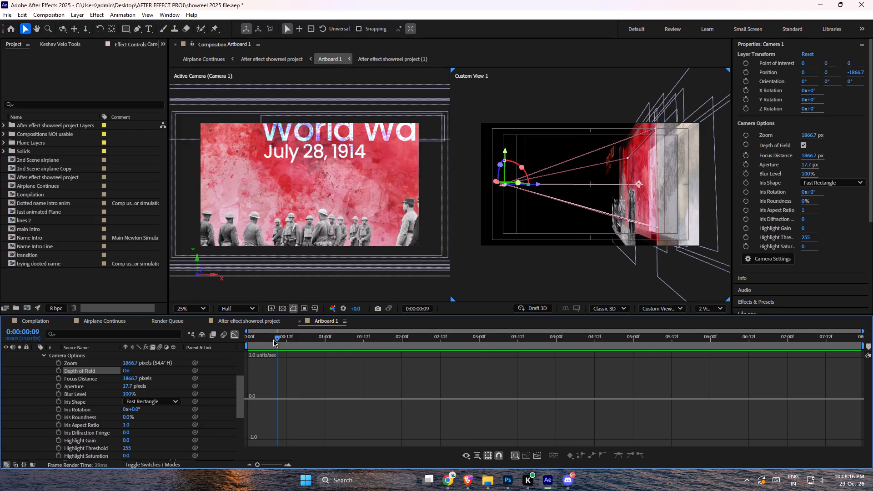
drag(273, 340, 284, 340)
Raise Camera 1's aperture to 66.7 px and its blur level to 267%.
drag(125, 387, 177, 388)
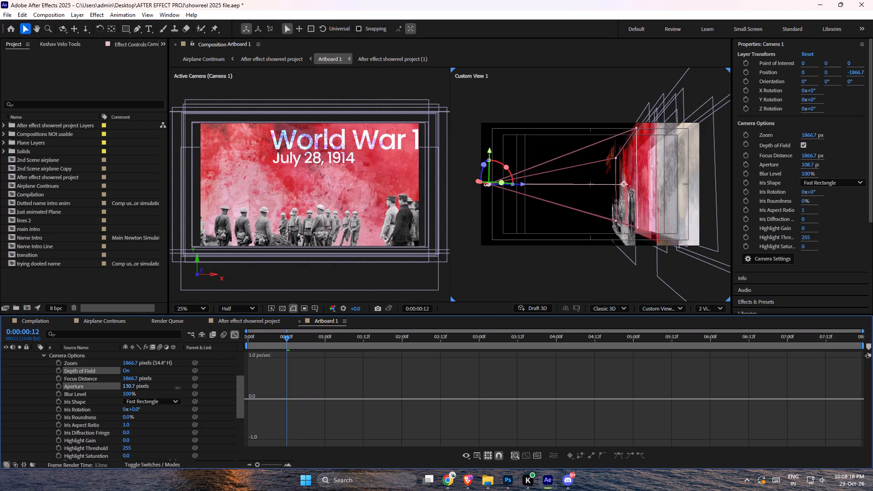
drag(177, 388, 149, 388)
drag(149, 388, 148, 388)
drag(126, 396, 207, 401)
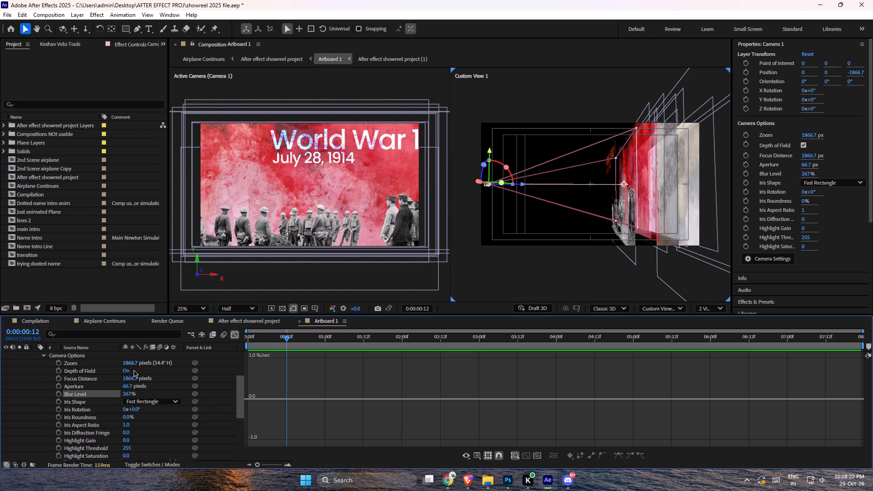
Set Camera 1's focus distance to 1606.7 px.
drag(134, 379, 133, 376)
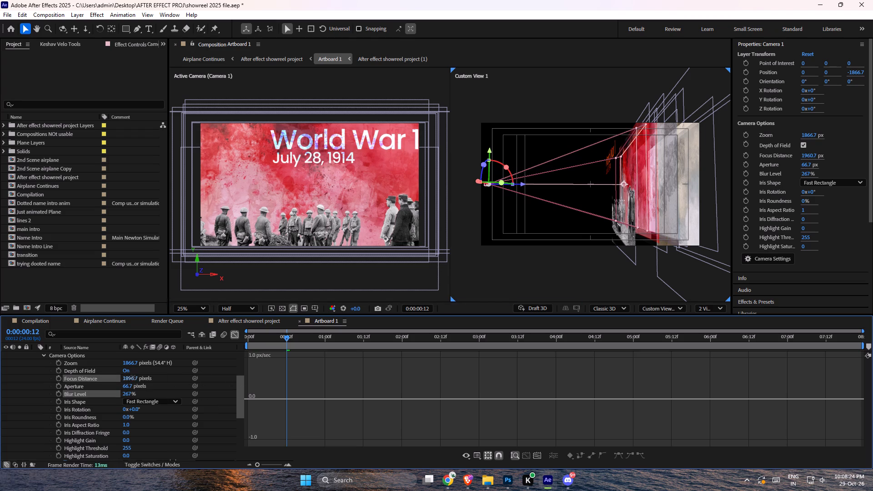
drag(133, 376, 0, 364)
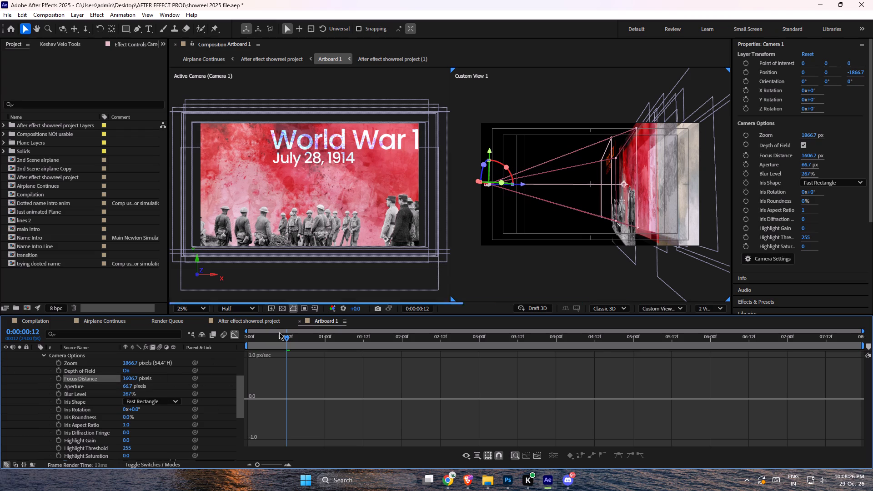
Play back and scrub the first second of the camera move to check the depth-of-field blur.
key(space)
key(space)
drag(294, 339, 237, 340)
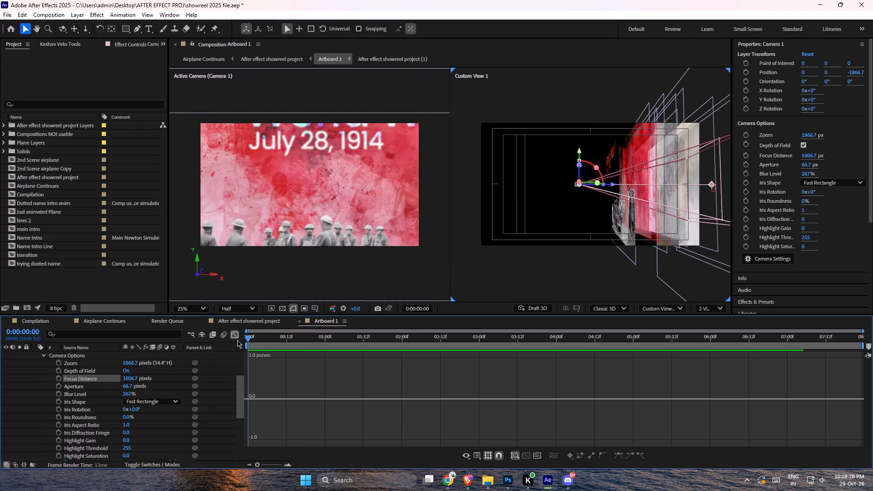
drag(237, 340, 230, 340)
key(space)
key(space)
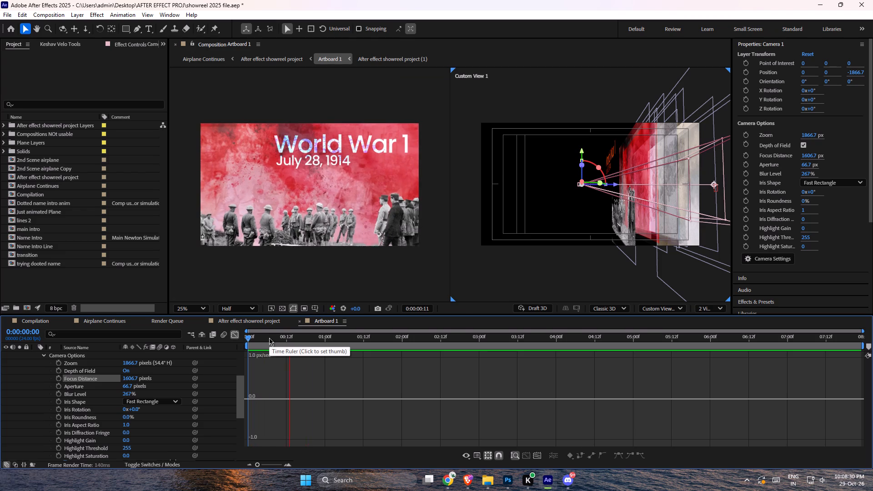
drag(296, 338, 328, 344)
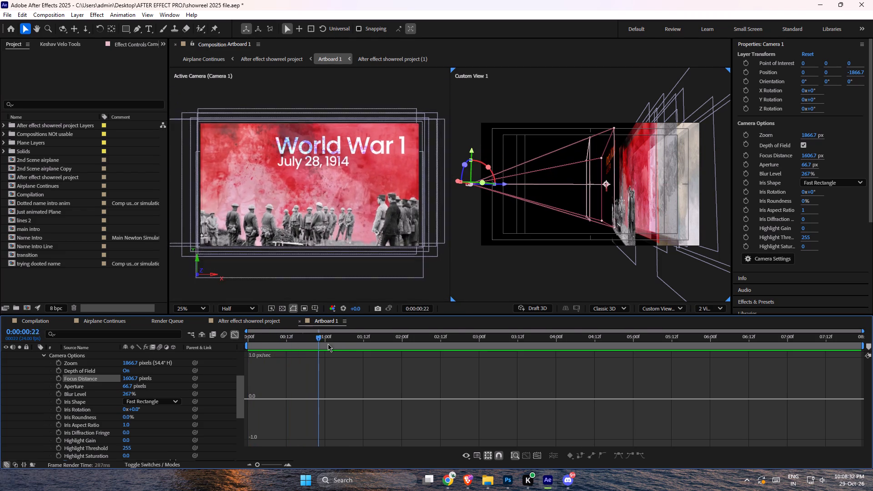
Park the playhead at 0:00:01:03, collapse Camera 1's option settings and show layer names instead of source names.
drag(328, 344, 333, 347)
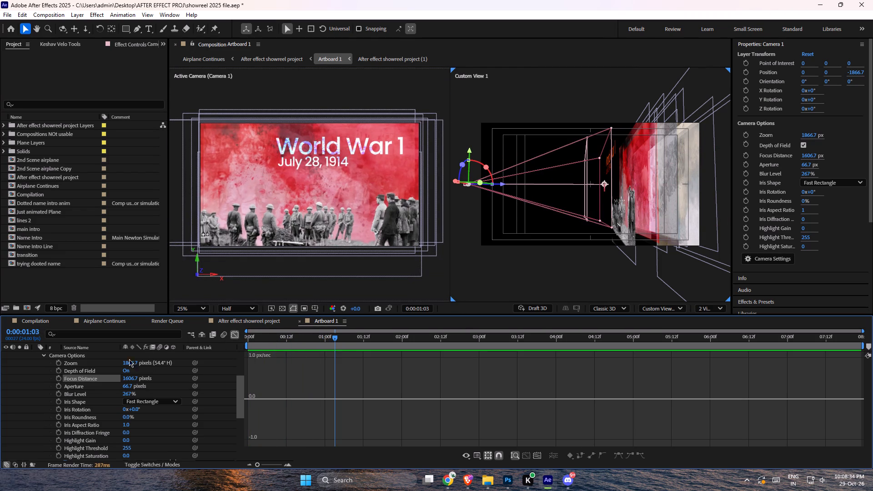
click(44, 355)
scroll(85, 385, down, 2)
scroll(86, 385, up, 7)
click(36, 356)
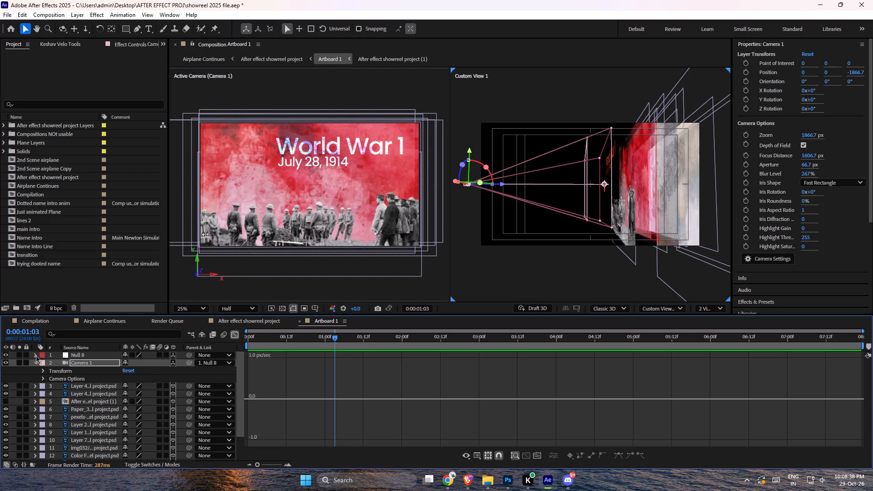
click(90, 348)
Add Position keyframes to the July 28 and Ww1 layers at 0:00:01:03 and return to the keyframe bar view.
click(92, 386)
click(95, 390)
click(96, 384)
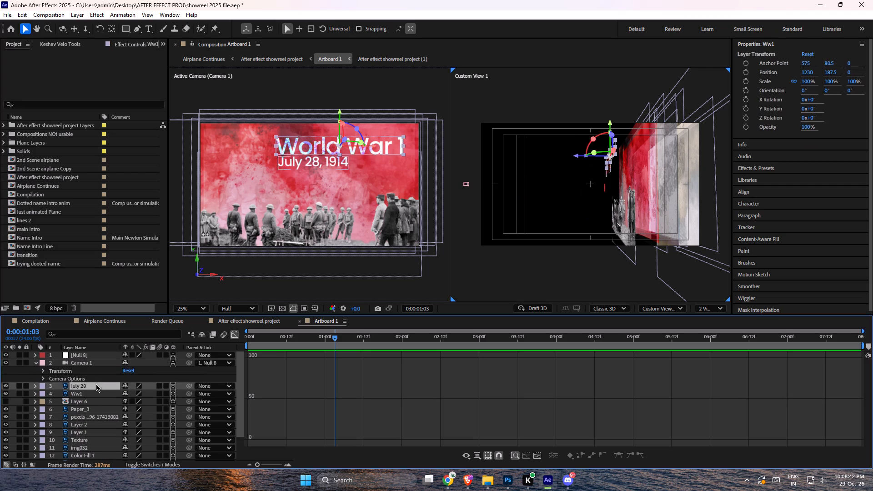
click(96, 390)
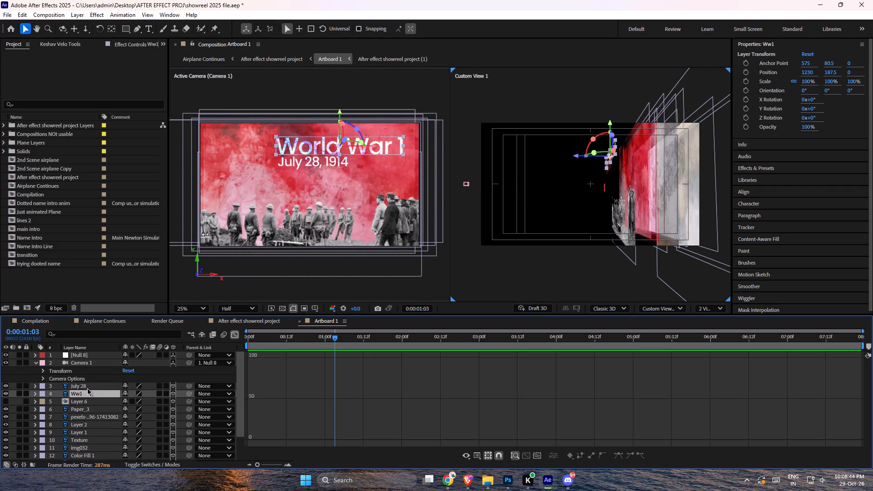
click(87, 388)
shift+click(86, 394)
key(p)
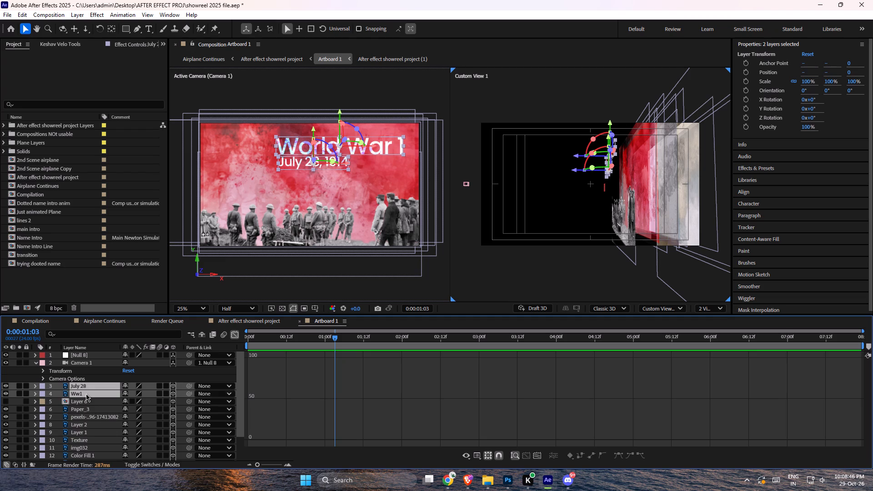
click(59, 391)
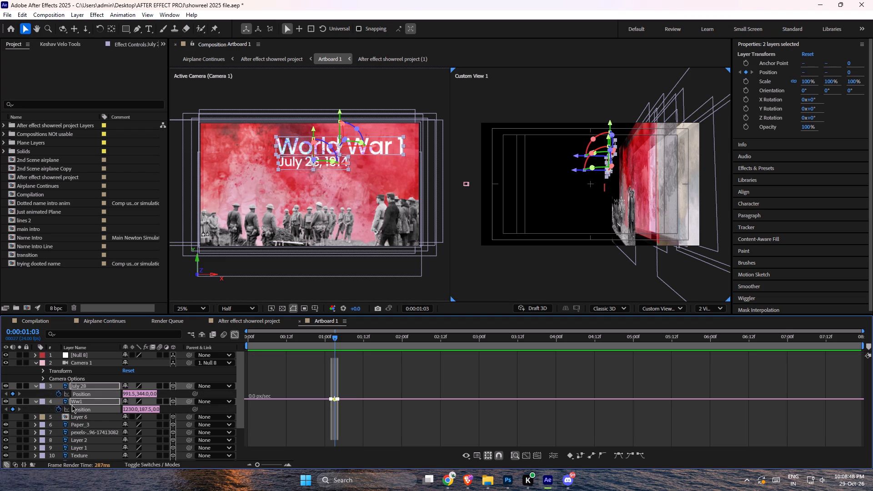
click(234, 336)
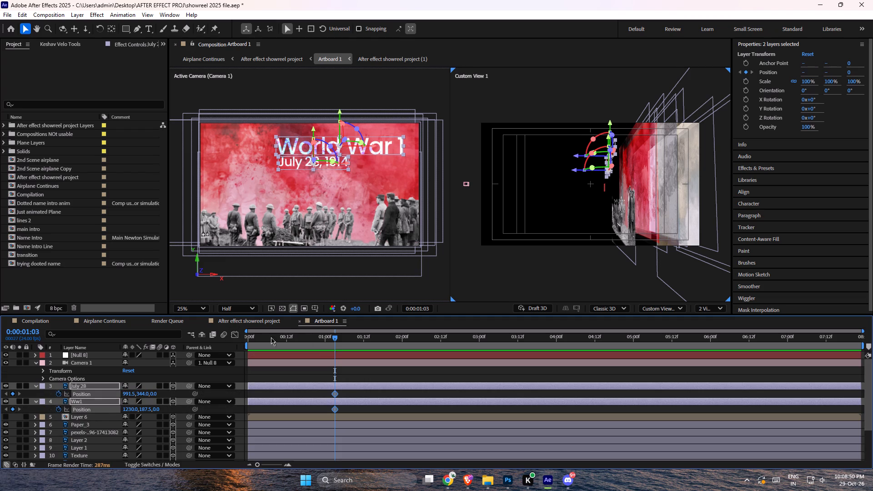
Reveal Null 8's keyframes for reference and move the July 28 and Ww1 Position keyframes to 0:00:00:23.
scroll(341, 364, up, 5)
click(80, 353)
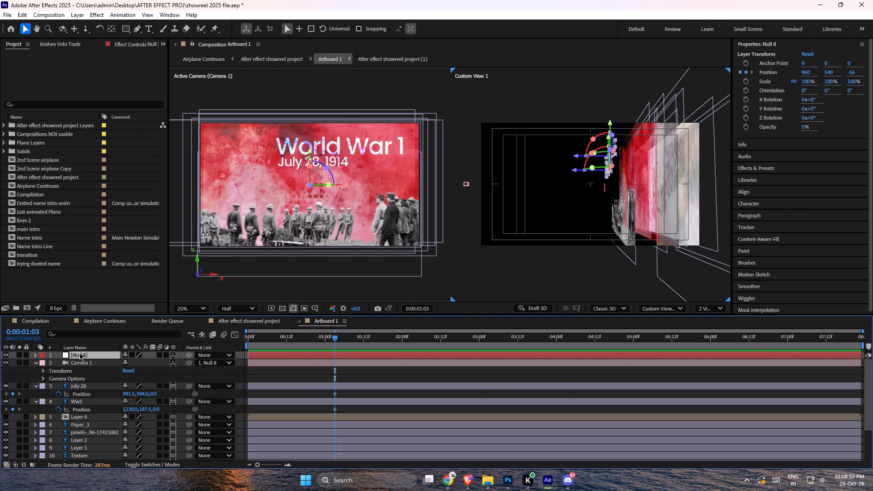
key(u)
drag(336, 339, 323, 338)
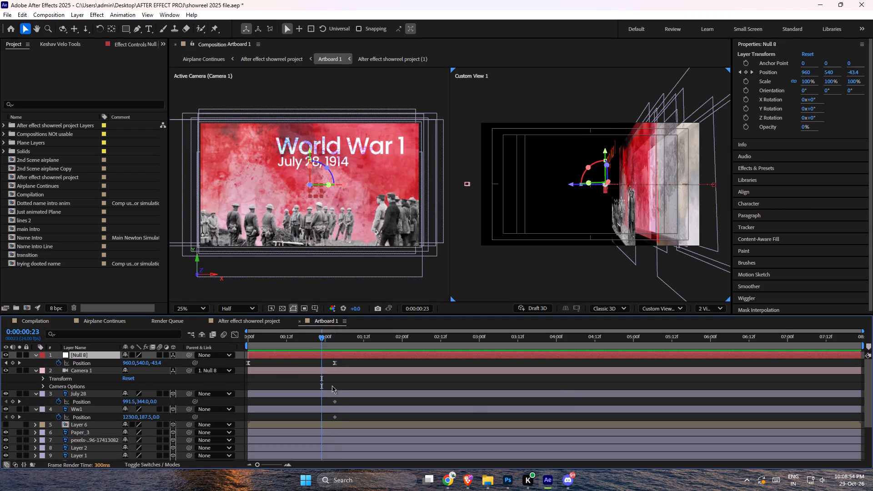
drag(340, 396, 327, 419)
key(ctrl+z)
drag(346, 403, 324, 416)
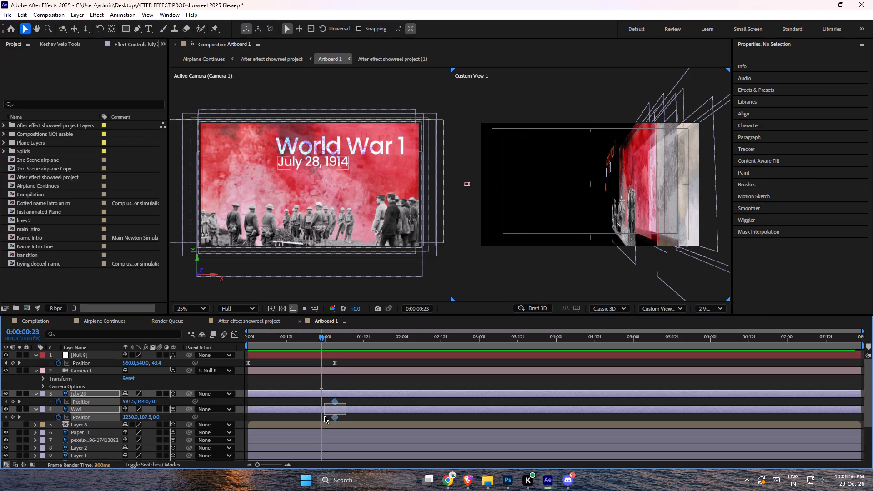
drag(324, 416, 324, 416)
drag(333, 402, 321, 401)
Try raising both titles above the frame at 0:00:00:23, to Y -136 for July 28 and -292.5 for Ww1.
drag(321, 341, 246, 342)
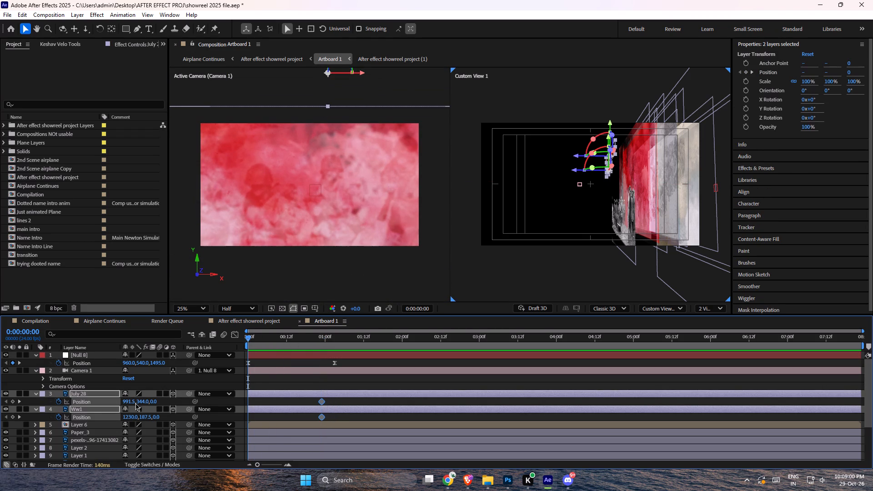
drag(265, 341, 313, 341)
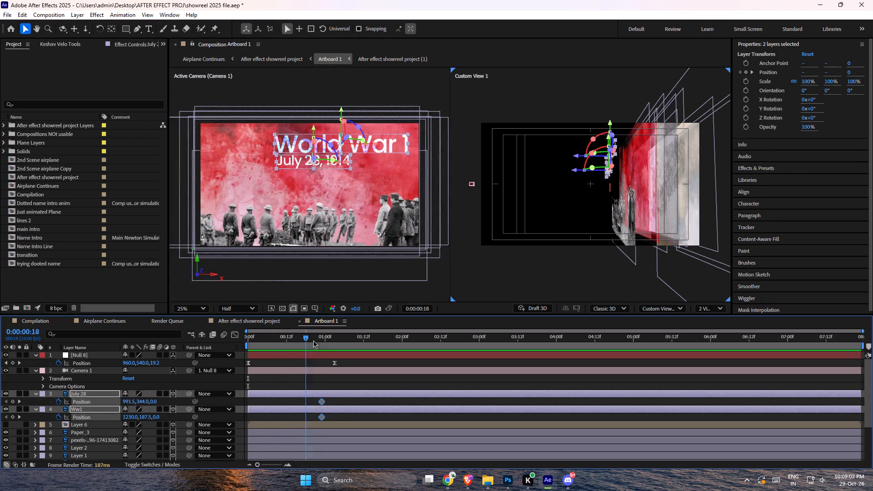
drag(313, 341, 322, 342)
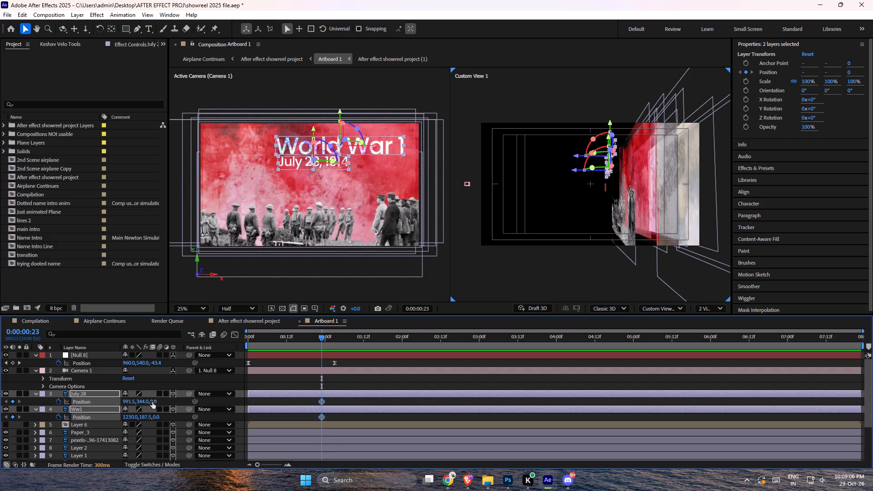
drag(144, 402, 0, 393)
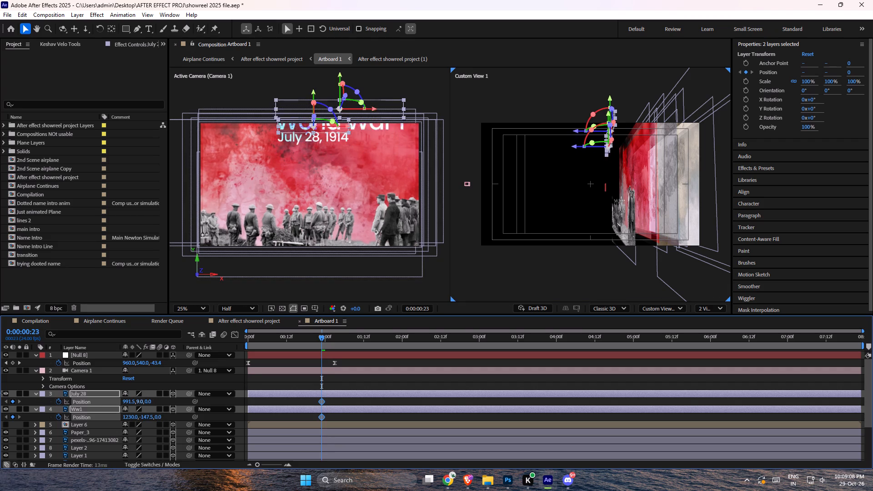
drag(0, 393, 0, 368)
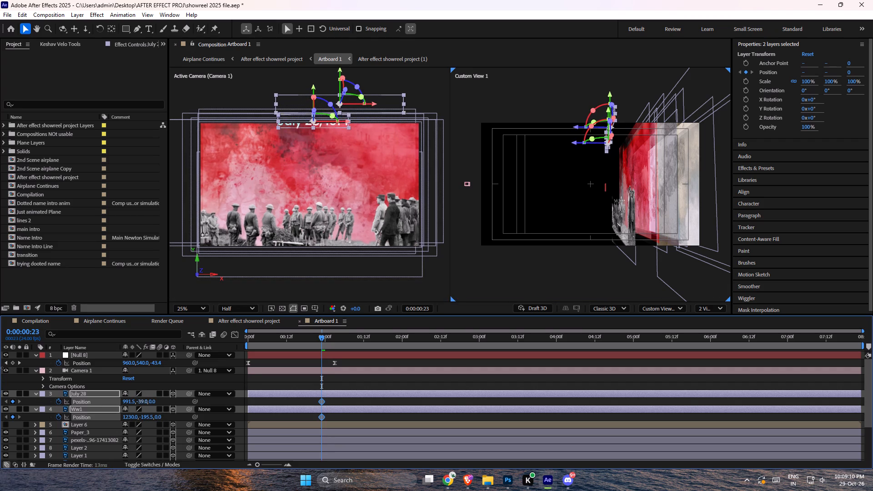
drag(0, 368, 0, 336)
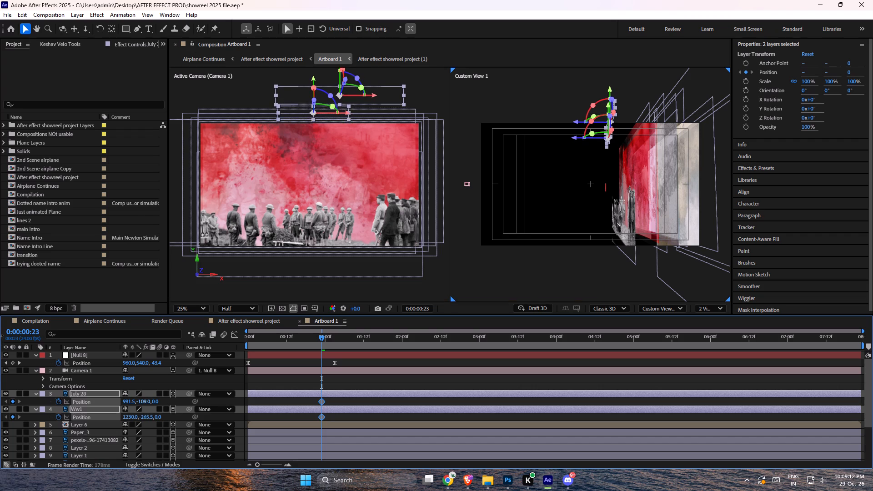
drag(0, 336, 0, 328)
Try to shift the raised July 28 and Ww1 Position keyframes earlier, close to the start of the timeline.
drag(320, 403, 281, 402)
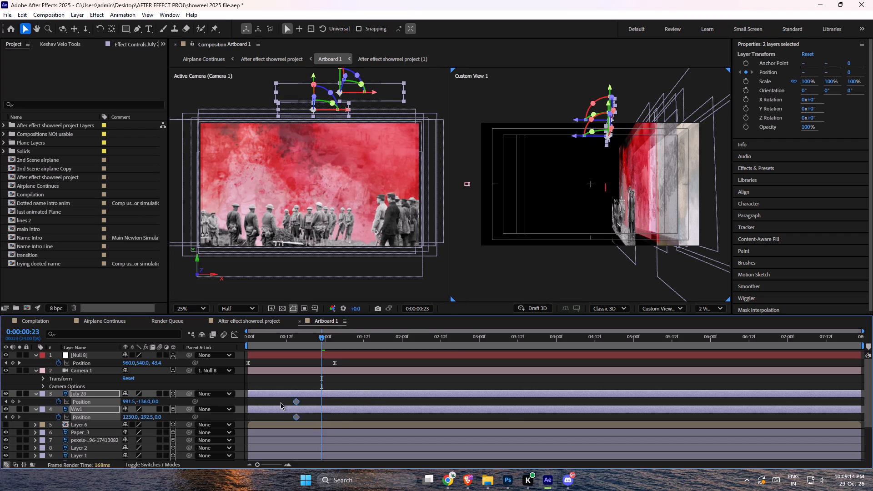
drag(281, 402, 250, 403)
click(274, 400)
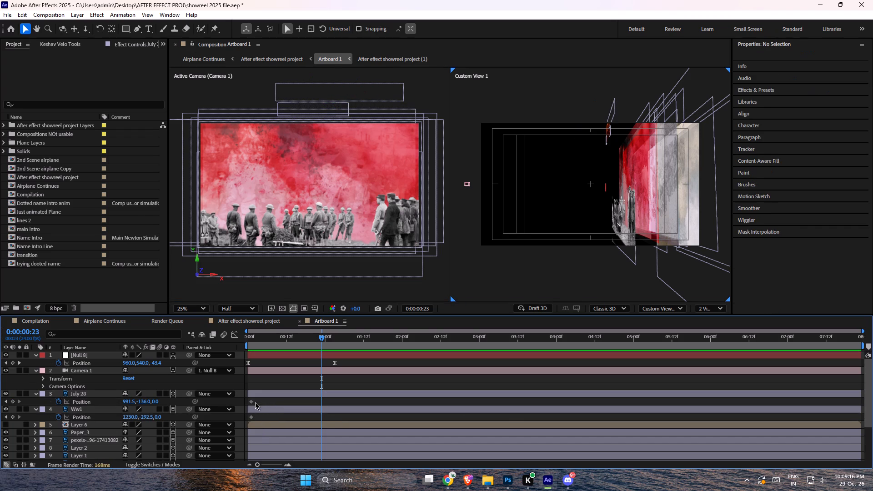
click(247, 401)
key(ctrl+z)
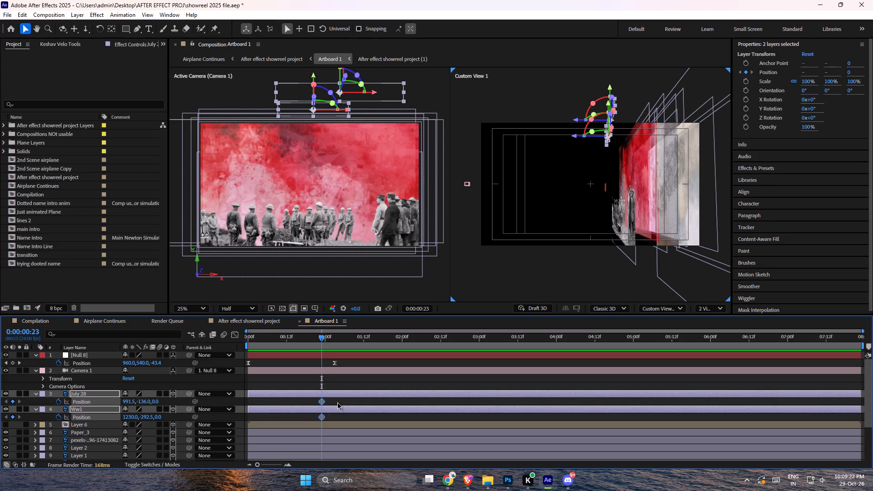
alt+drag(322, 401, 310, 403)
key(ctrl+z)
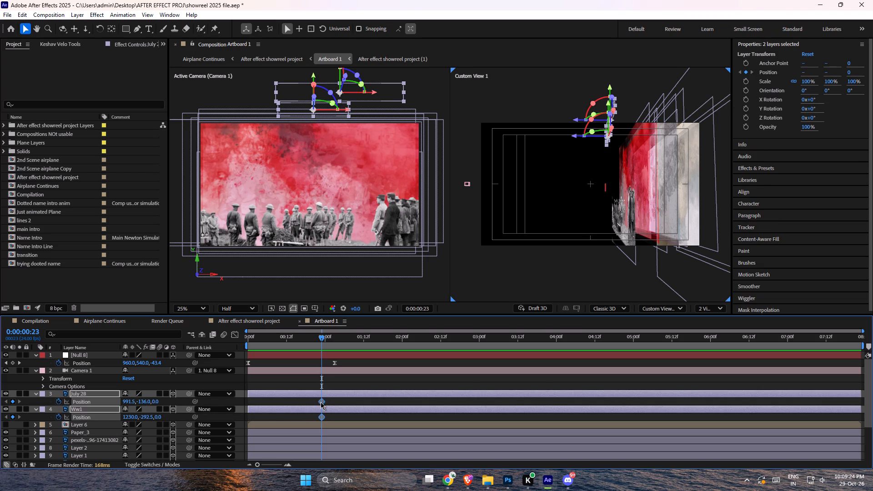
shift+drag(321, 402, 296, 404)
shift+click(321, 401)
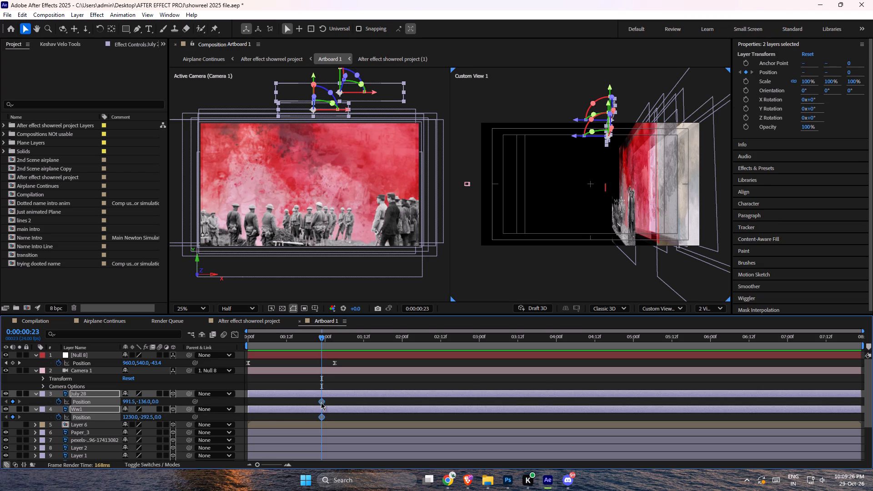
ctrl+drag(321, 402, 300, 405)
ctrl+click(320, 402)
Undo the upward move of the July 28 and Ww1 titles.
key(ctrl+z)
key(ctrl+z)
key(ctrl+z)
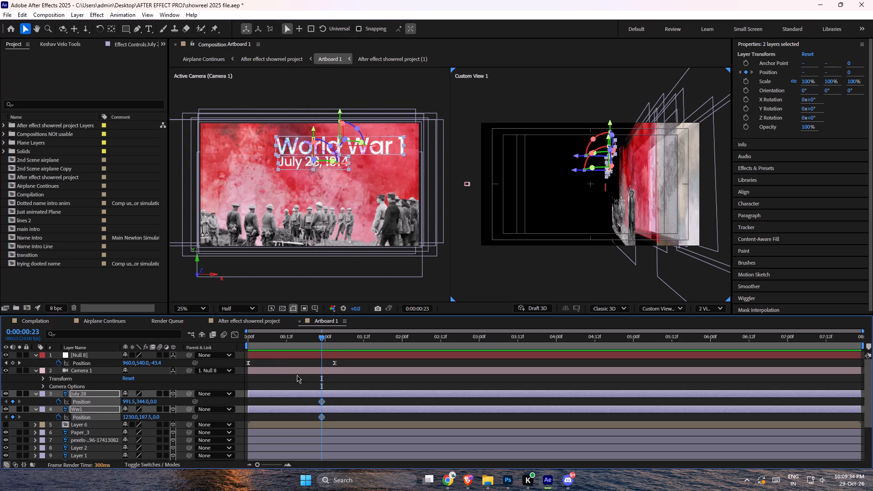
Add starting Position keyframes at about 0:00:00:01 that hold July 28 at Y -124 and Ww1 at Y -280.5, keeping the original positions as end keyframes.
drag(323, 401, 330, 401)
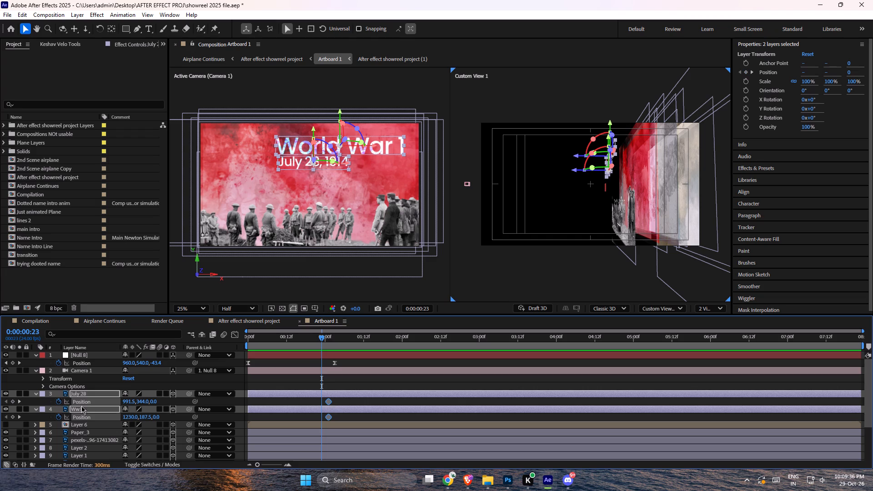
click(12, 402)
drag(142, 402, 2, 331)
drag(322, 402, 251, 406)
Stagger the end Position keyframes, with July 28 landing at 0:00:00:23 and Ww1 at 0:00:00:18.
drag(337, 397, 326, 420)
drag(327, 418, 323, 420)
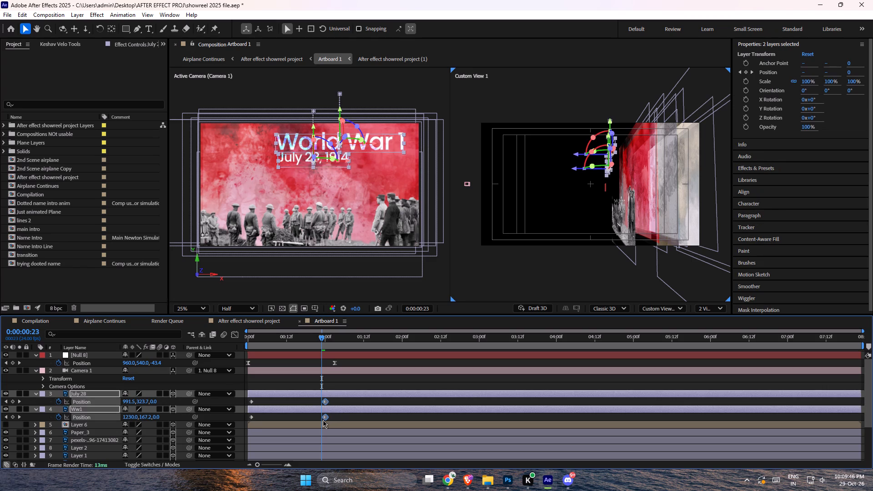
drag(323, 420, 322, 420)
click(337, 402)
drag(323, 417, 317, 420)
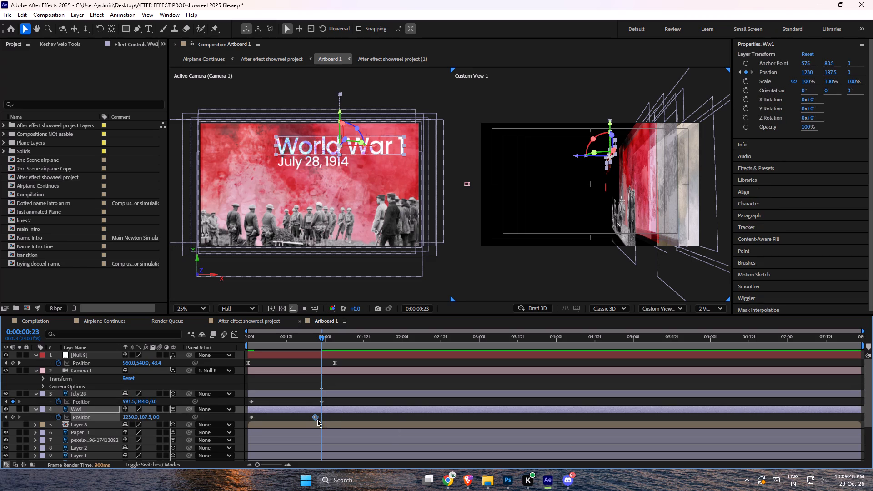
drag(317, 420, 308, 420)
Apply Easy Ease to all July 28 and Ww1 Position keyframes and shape their speed curves into an early peak with a long slow-down.
drag(342, 399, 287, 412)
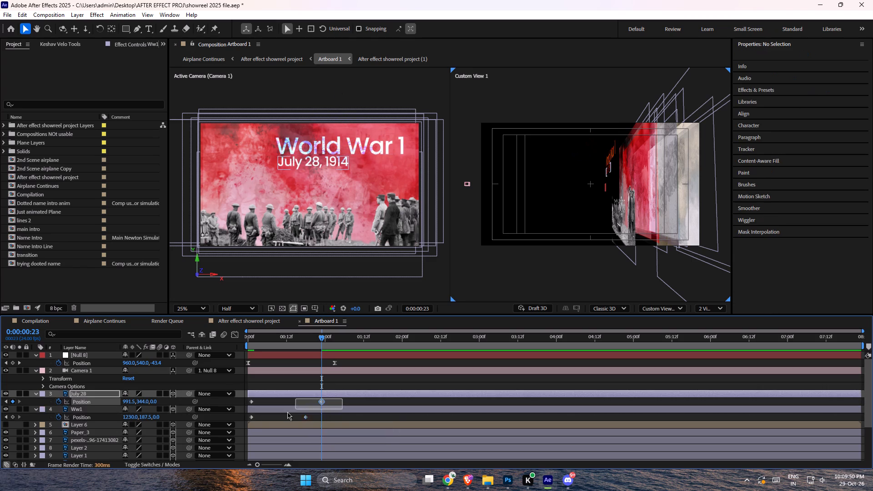
drag(287, 412, 242, 422)
click(233, 333)
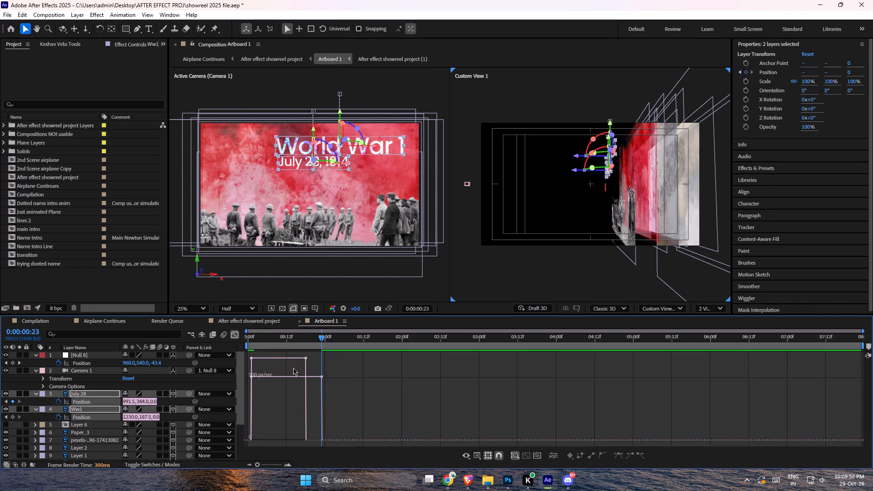
drag(350, 401, 166, 342)
key(F9)
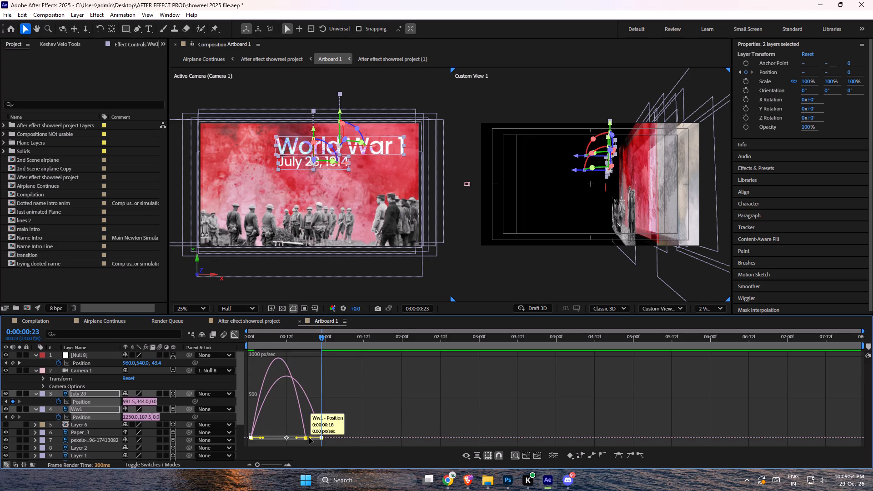
drag(309, 437, 272, 441)
drag(266, 340, 196, 331)
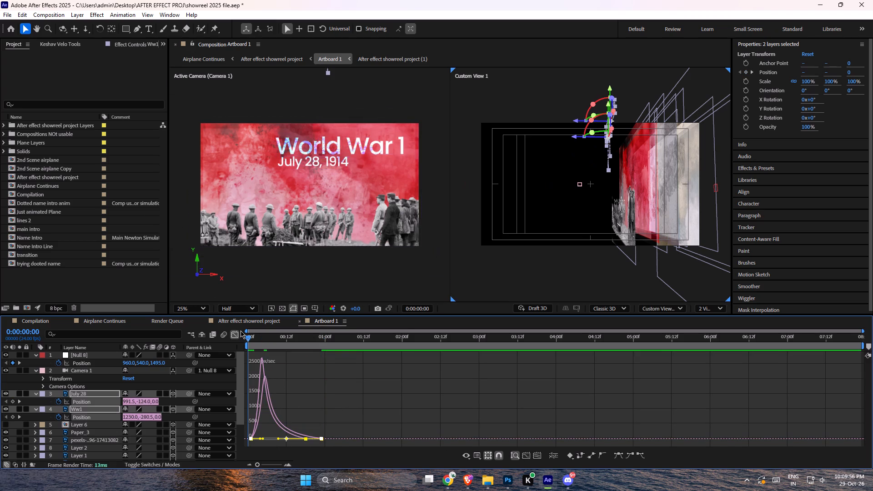
click(241, 331)
click(236, 331)
Play back the title drop from the start and scrub back to about 0:00:00:07 to check it.
key(space)
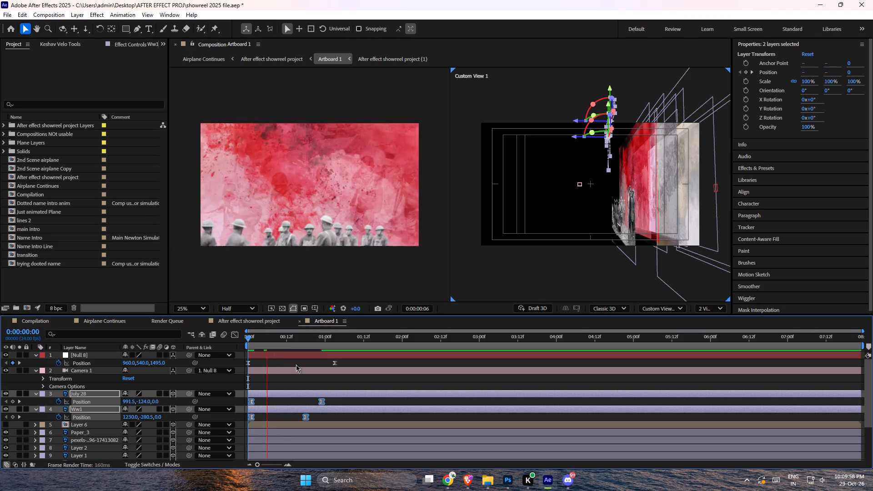
key(space)
drag(295, 336, 268, 337)
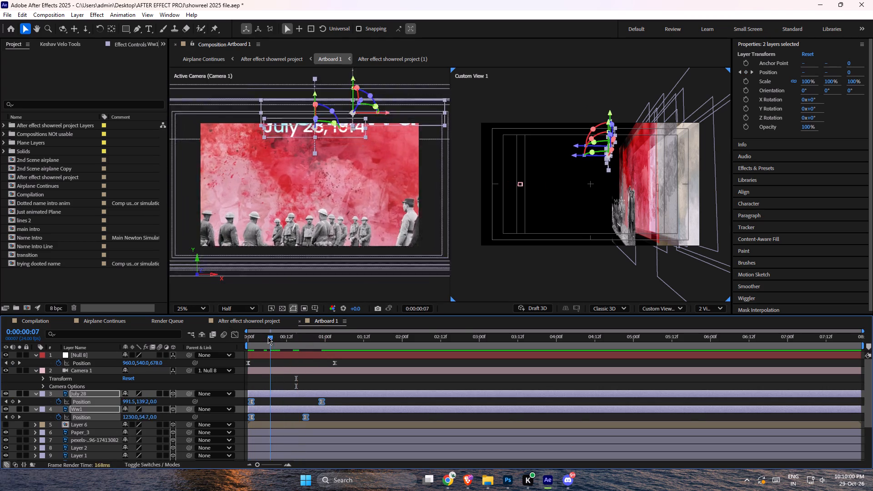
Move the Ww1 layer above July 28 in the layer stack.
drag(268, 337, 284, 339)
click(353, 416)
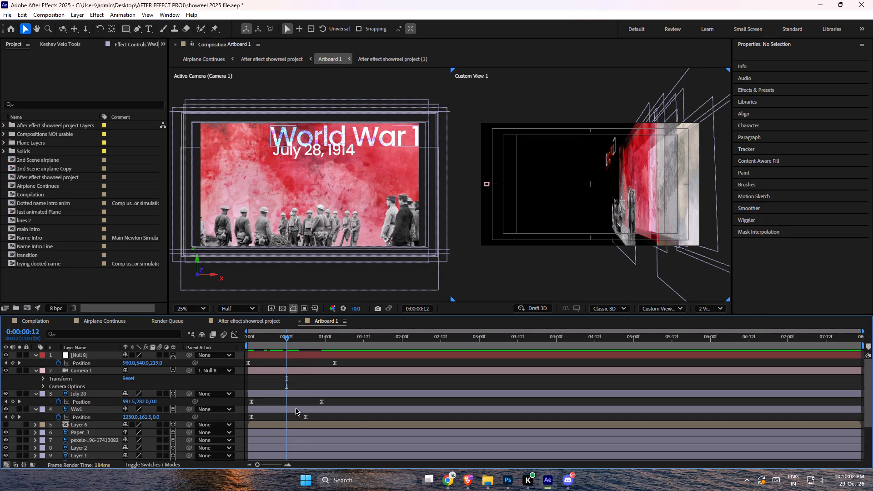
drag(85, 410, 86, 388)
Move Ww1's end Position keyframe to 0:00:00:12 and play back the title drop from the start.
drag(307, 401, 306, 401)
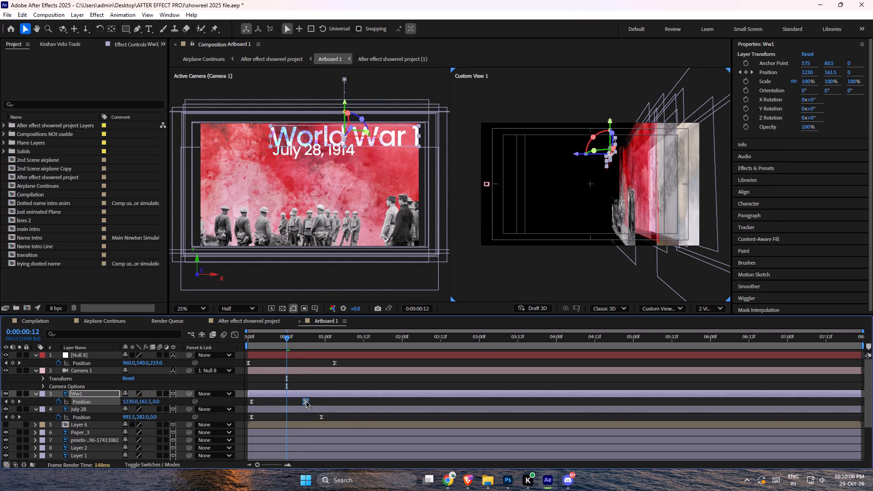
drag(306, 401, 290, 399)
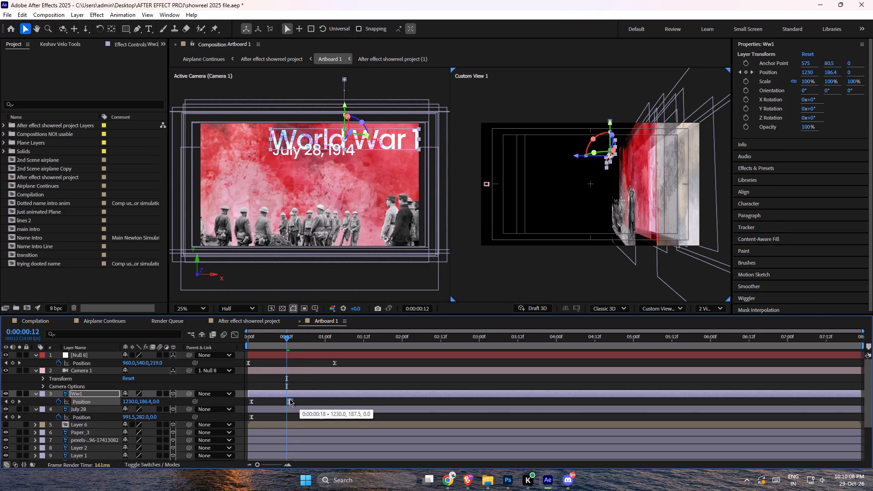
drag(290, 399, 289, 399)
drag(293, 341, 158, 336)
key(space)
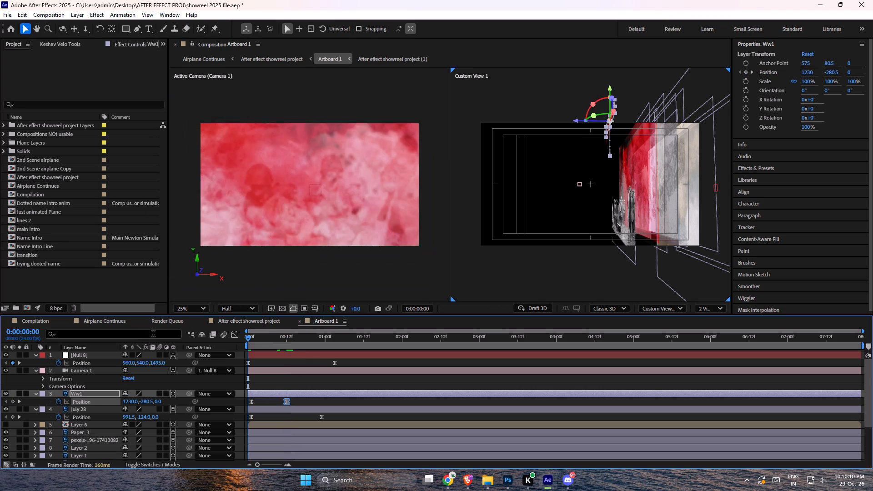
key(space)
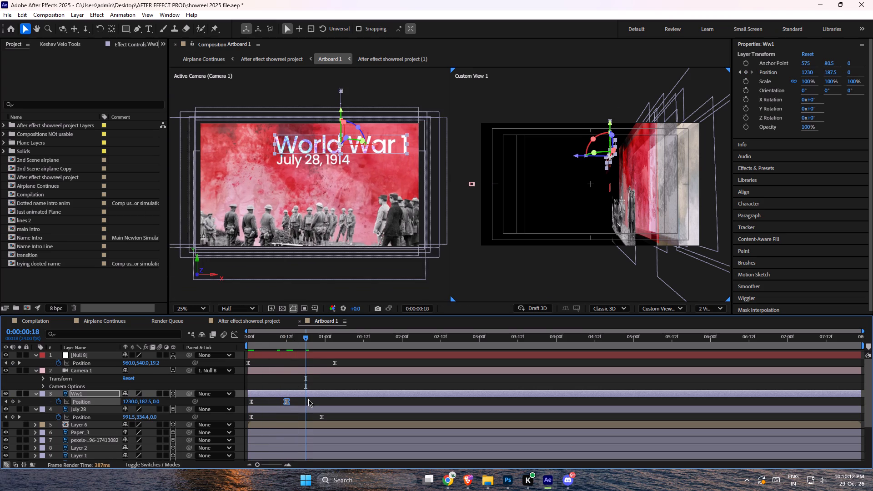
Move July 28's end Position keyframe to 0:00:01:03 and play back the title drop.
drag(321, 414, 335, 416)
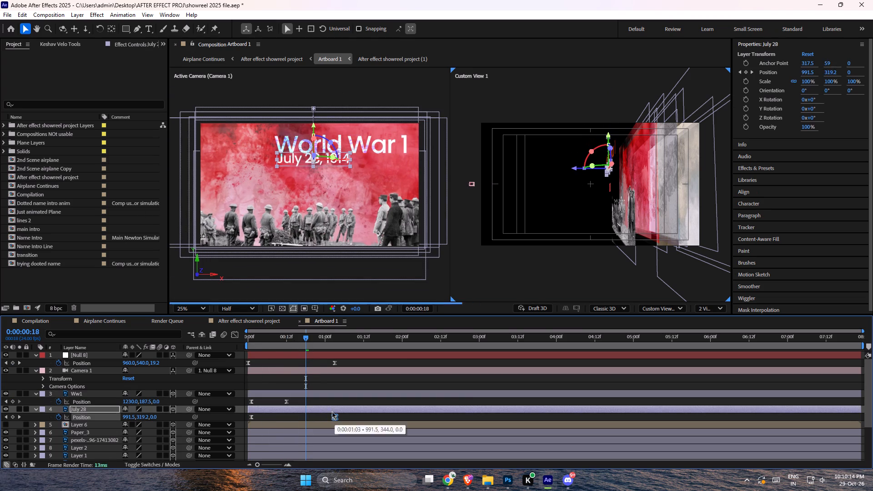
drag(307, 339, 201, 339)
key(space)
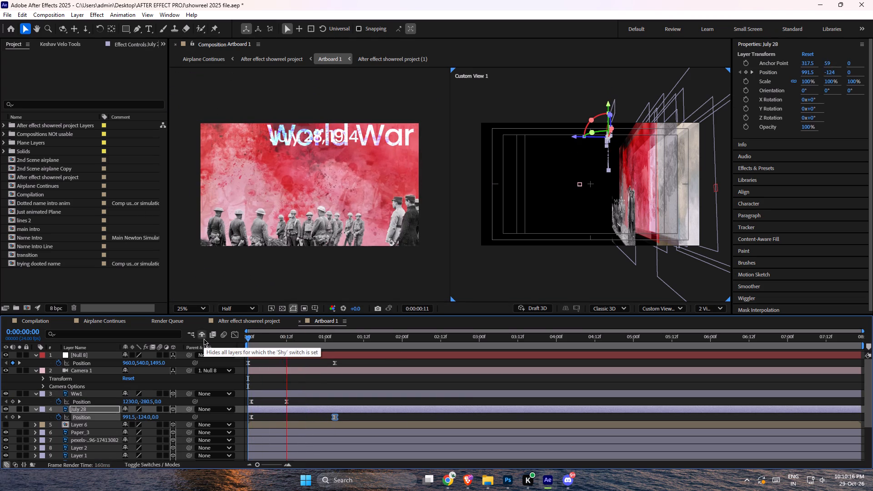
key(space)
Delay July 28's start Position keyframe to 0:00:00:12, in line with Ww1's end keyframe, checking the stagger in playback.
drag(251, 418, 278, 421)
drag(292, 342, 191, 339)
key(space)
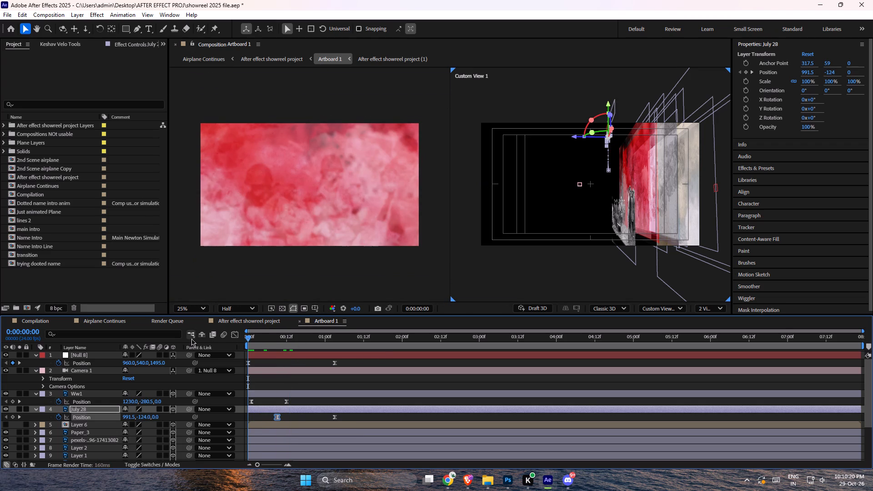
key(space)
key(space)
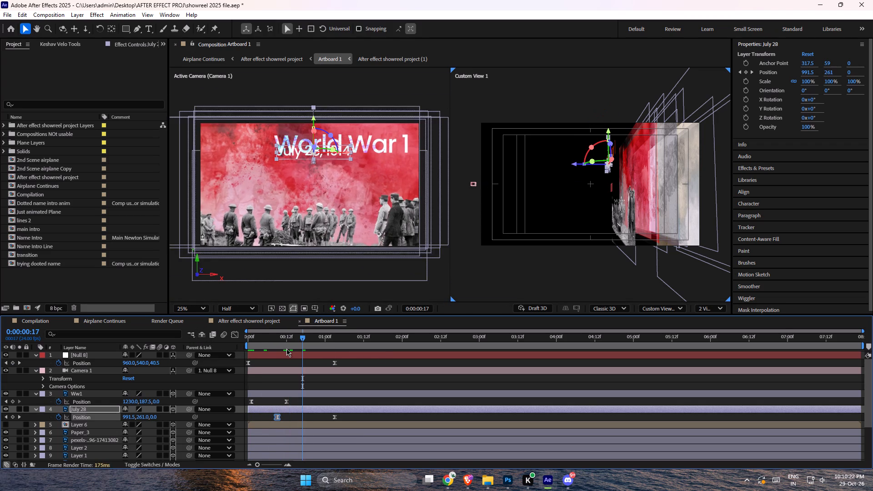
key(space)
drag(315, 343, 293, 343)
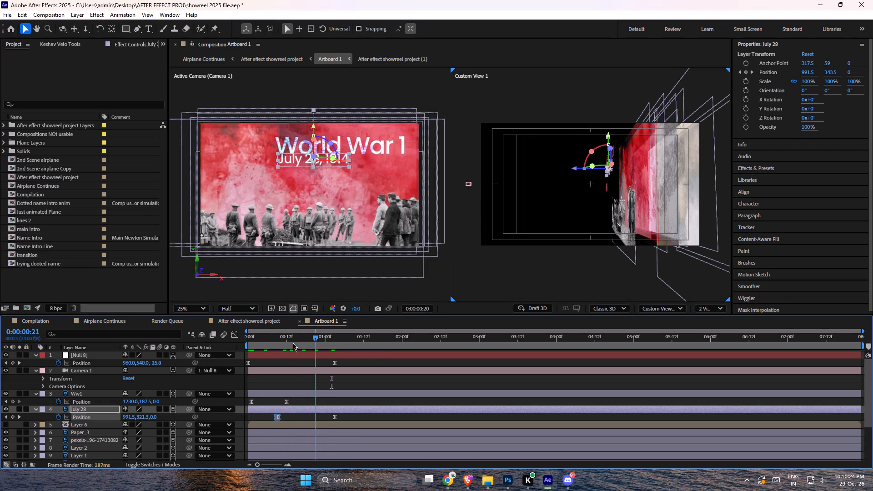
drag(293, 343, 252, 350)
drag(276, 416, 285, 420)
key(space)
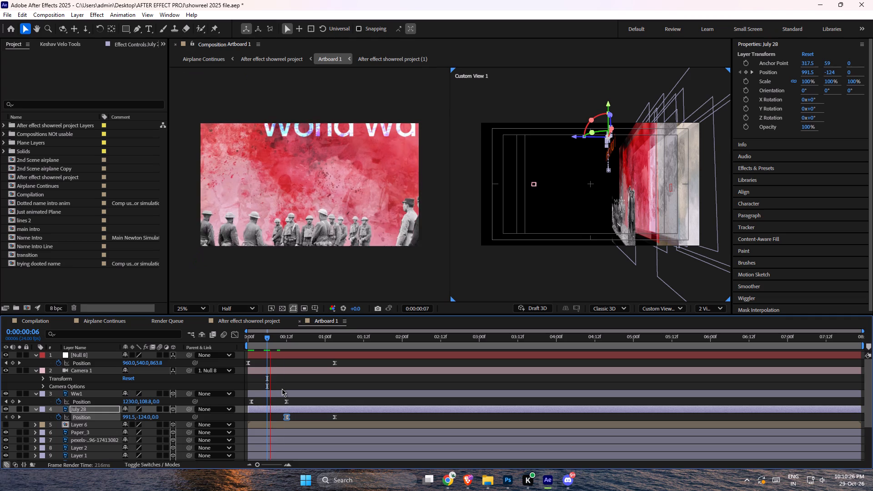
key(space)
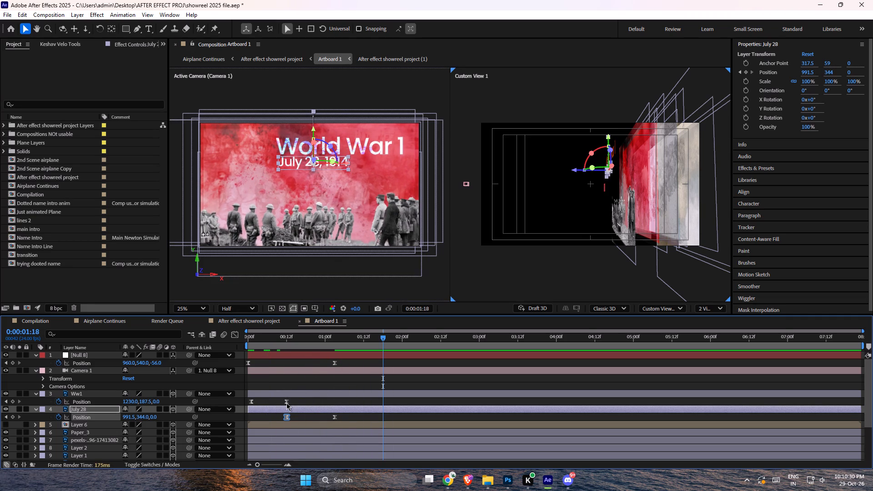
Retime Ww1's Position keyframes 12 frames apart, starting at about 0:00:00:05 and landing at about 0:00:00:17.
drag(286, 403, 280, 401)
drag(280, 403, 289, 404)
drag(307, 398, 245, 405)
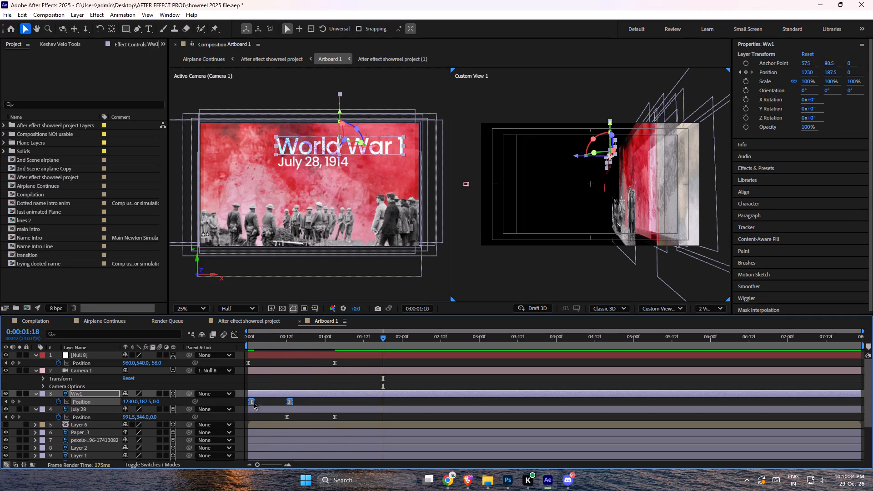
drag(251, 401, 263, 404)
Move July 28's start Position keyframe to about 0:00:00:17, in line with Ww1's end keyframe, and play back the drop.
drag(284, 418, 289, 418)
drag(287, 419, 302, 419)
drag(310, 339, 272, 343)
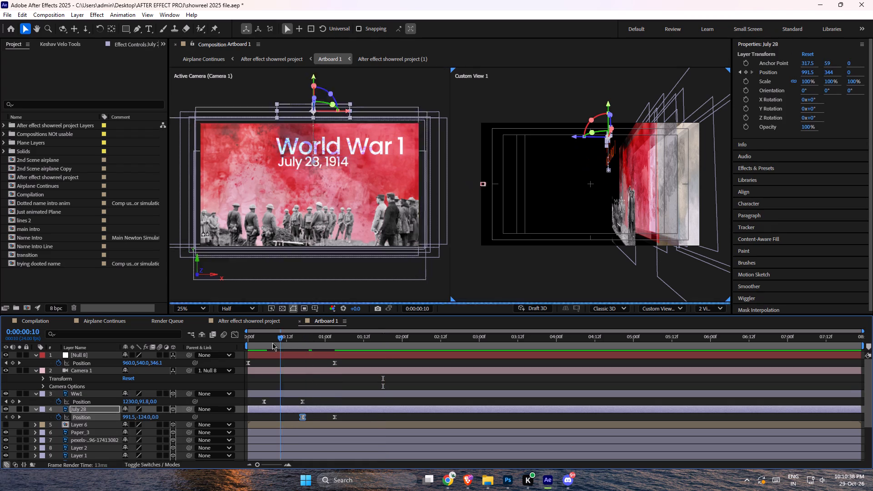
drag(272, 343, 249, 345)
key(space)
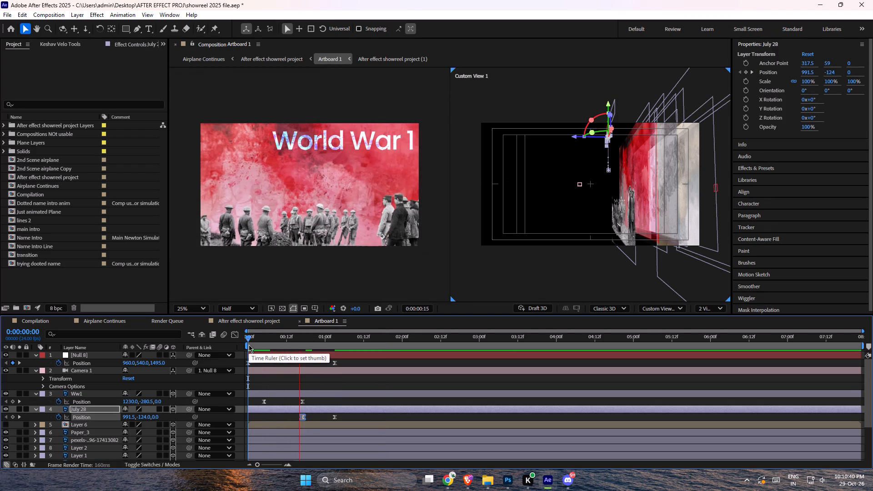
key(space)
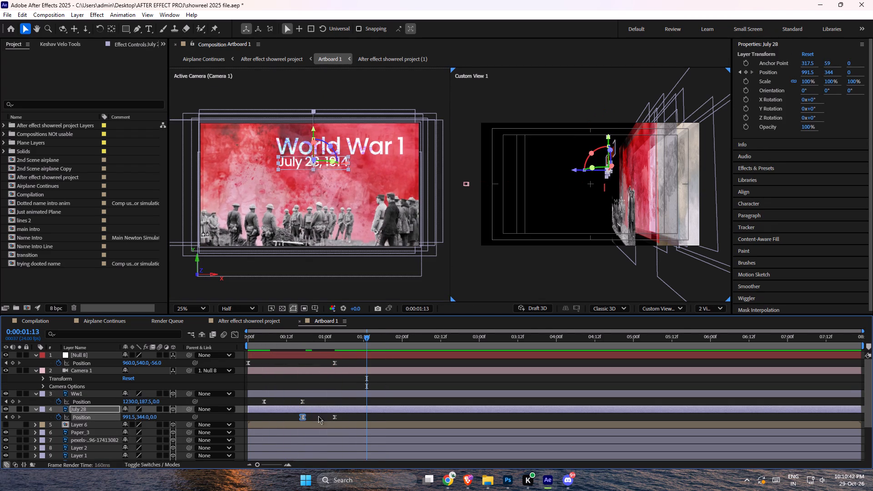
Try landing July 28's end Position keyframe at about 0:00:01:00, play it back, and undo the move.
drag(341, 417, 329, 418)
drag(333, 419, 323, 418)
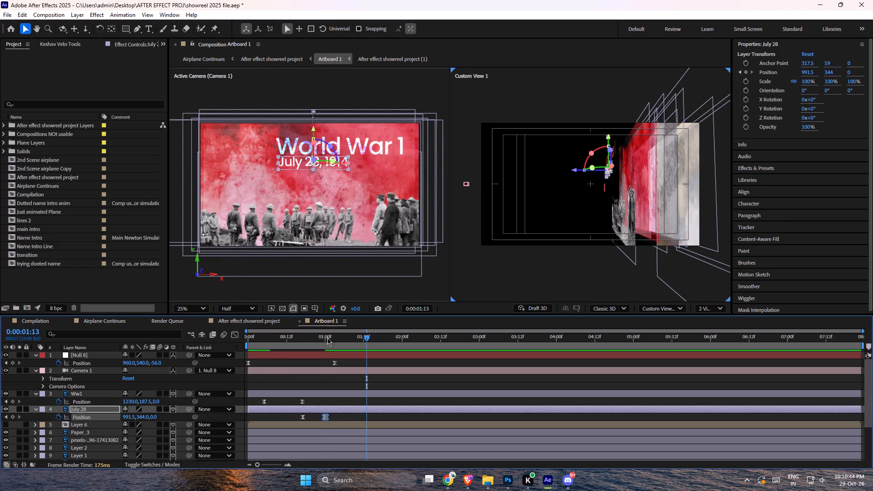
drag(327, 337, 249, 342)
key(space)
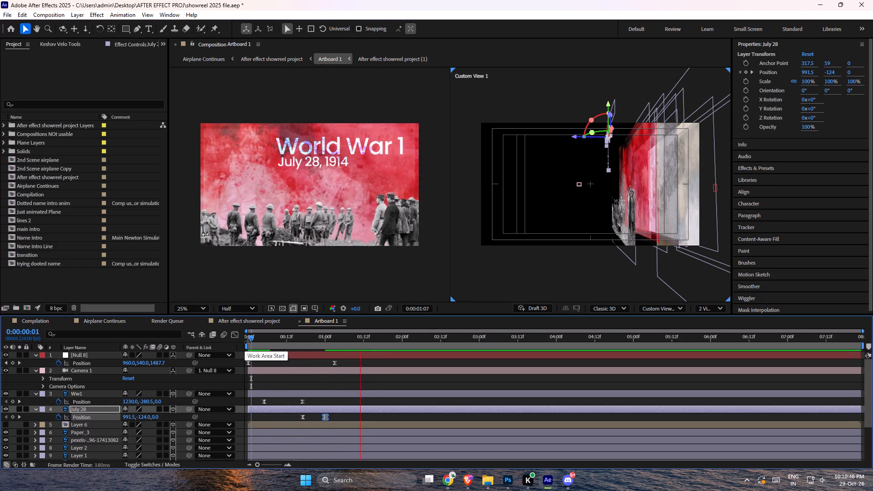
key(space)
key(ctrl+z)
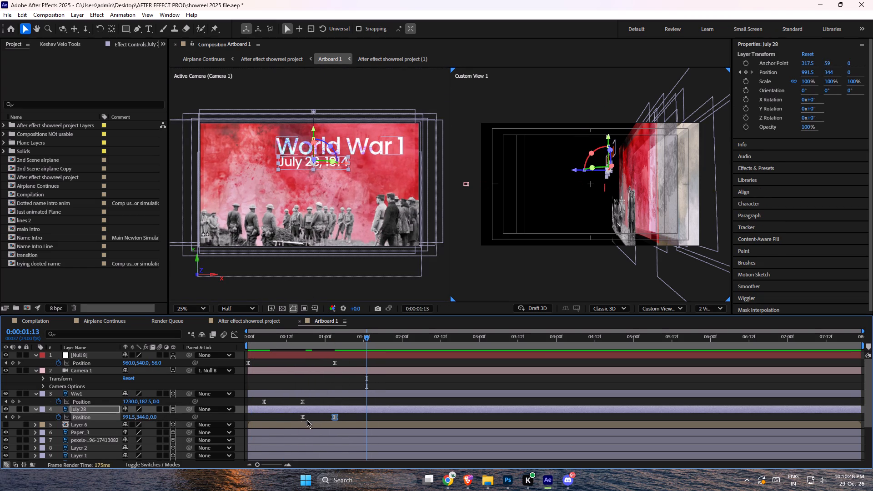
Match July 28's Position keyframe spacing to Ww1's, and place the pair at about 0:00:00:17 and 0:00:01:05.
drag(302, 417, 263, 417)
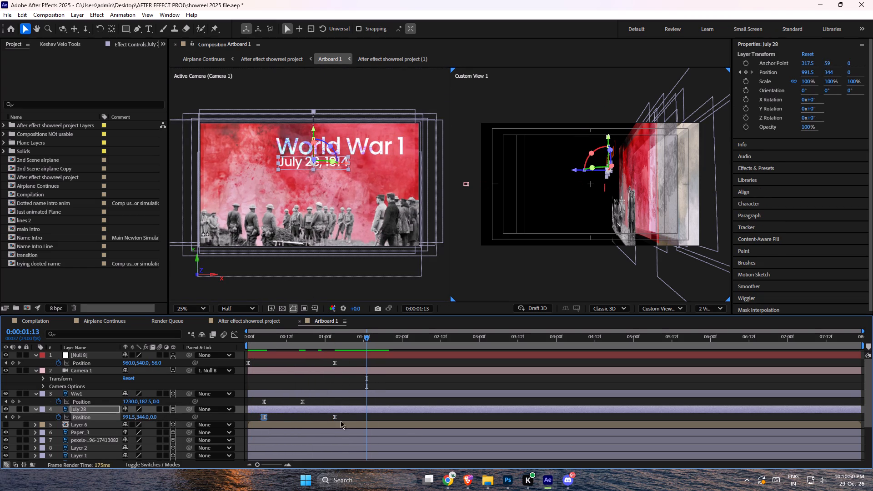
drag(335, 418, 302, 418)
drag(315, 414, 266, 421)
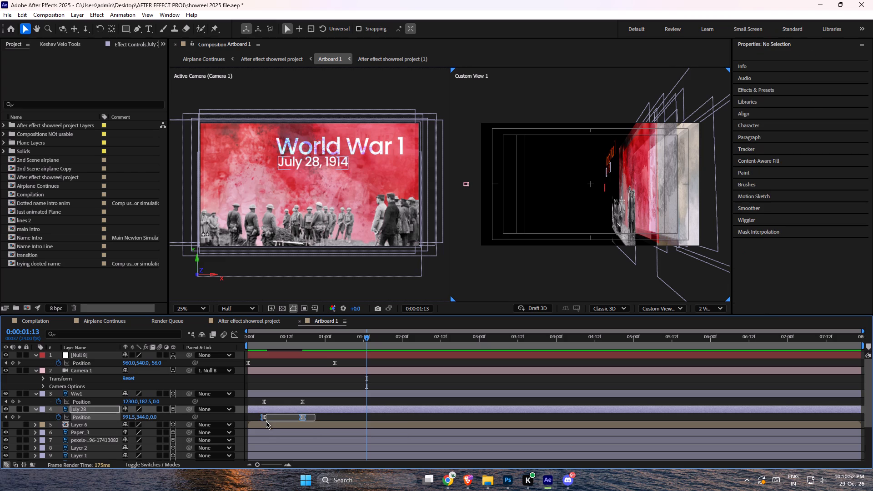
drag(266, 421, 261, 420)
drag(261, 420, 297, 421)
drag(314, 415, 263, 421)
drag(264, 416, 302, 418)
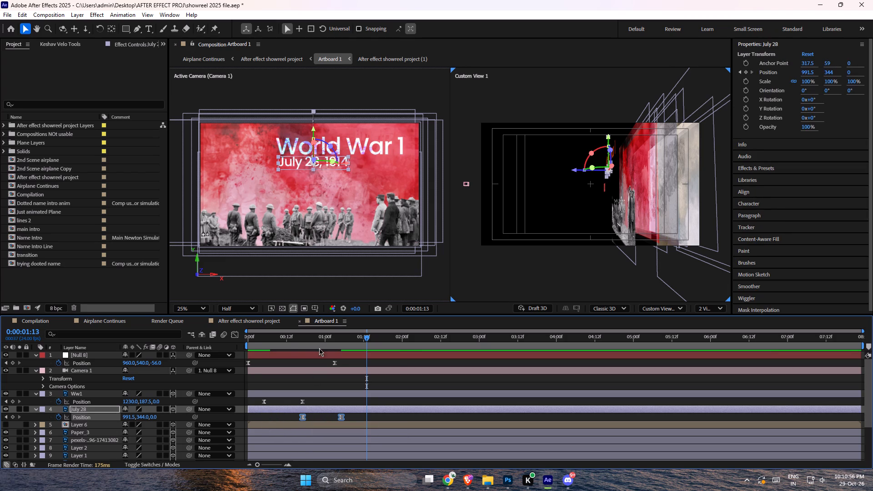
Play back the staggered title drop twice from the start to check its timing.
drag(319, 338, 254, 346)
key(space)
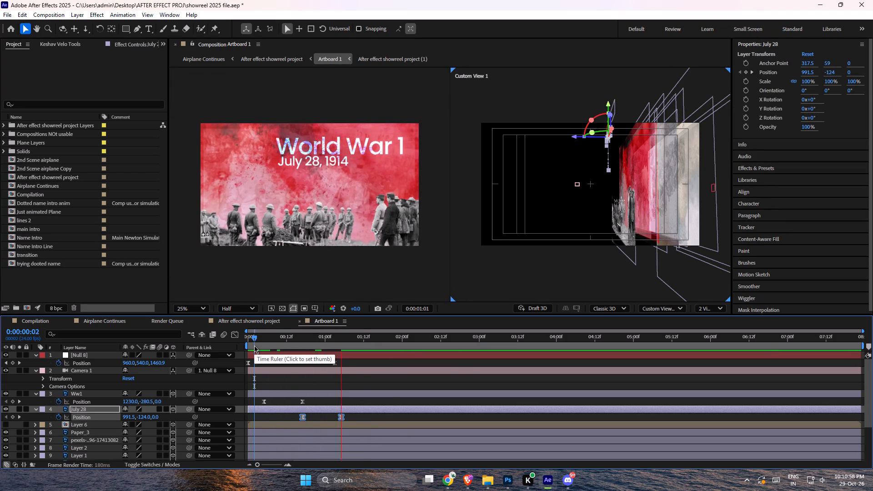
key(space)
alt+scroll(321, 371, down, 4)
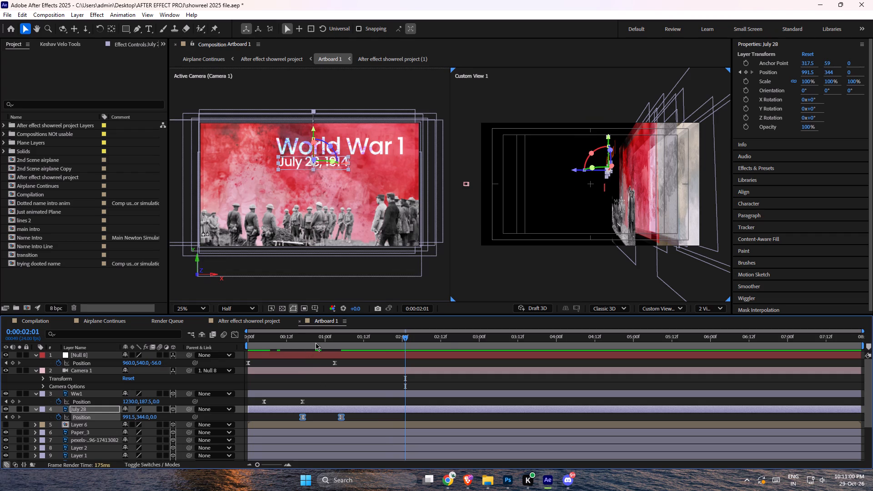
drag(365, 339, 241, 341)
key(space)
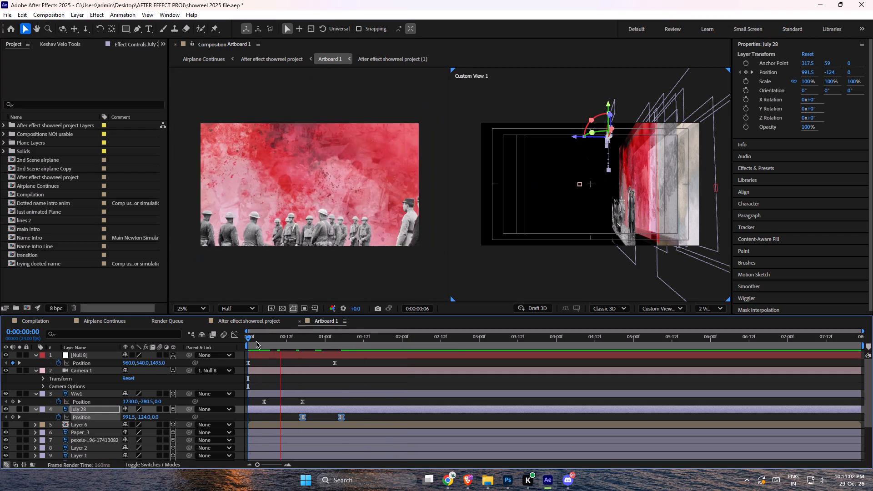
key(space)
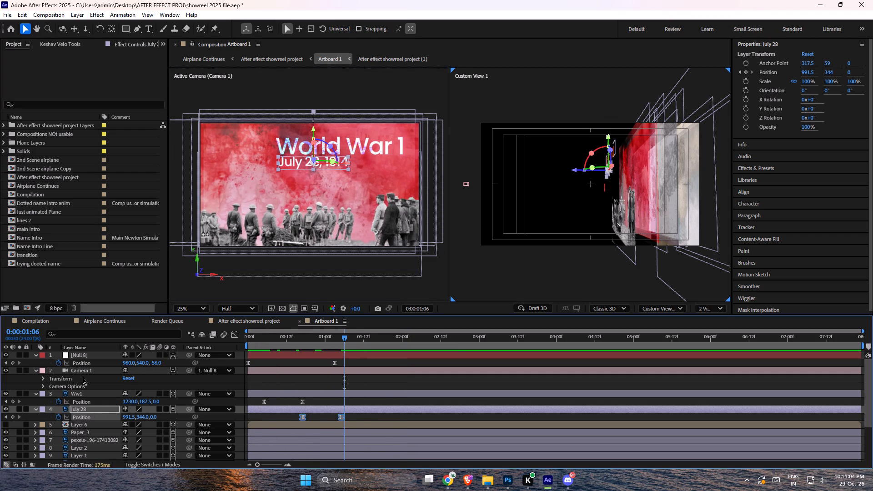
Expand the Camera Options of Camera 1.
click(88, 353)
click(88, 370)
click(41, 385)
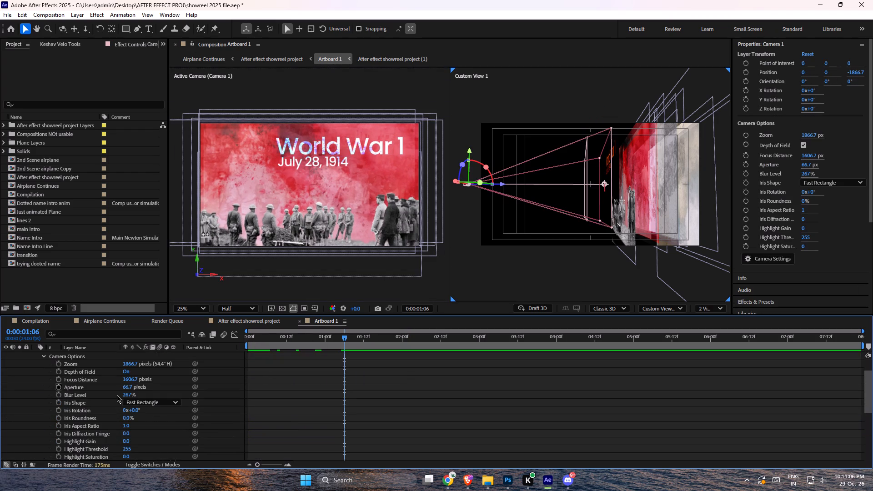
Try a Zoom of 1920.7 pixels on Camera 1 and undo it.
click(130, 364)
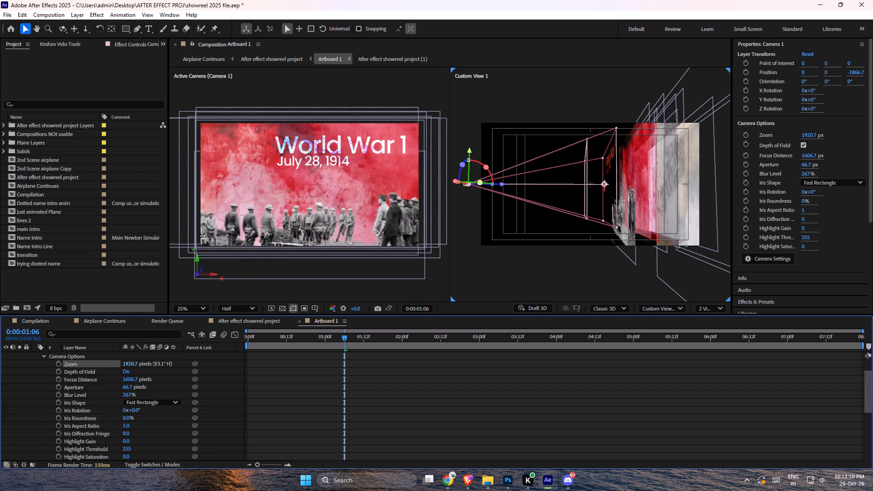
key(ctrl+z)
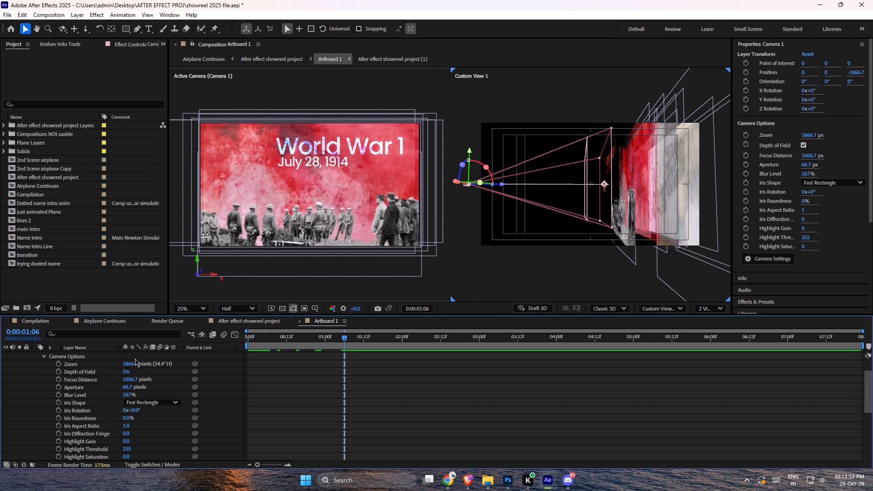
Try different blur strengths on Camera 1 and set its Aperture to 73 pixels.
drag(129, 386, 328, 432)
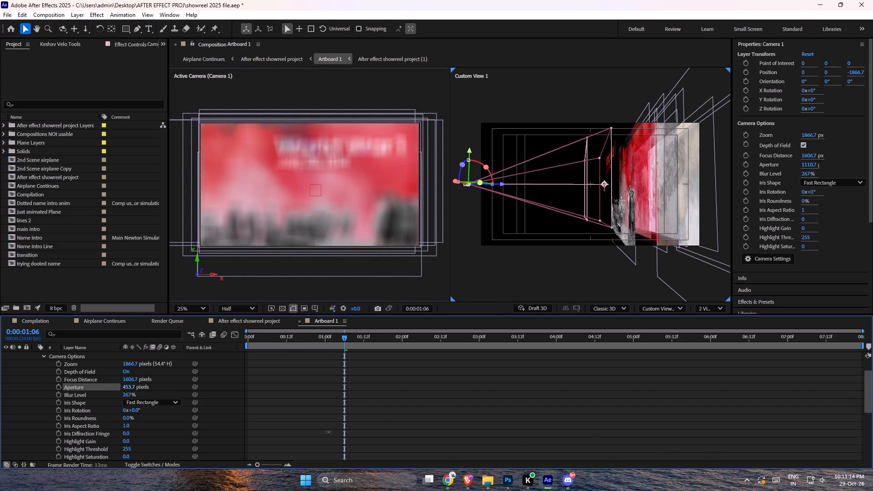
drag(328, 432, 0, 411)
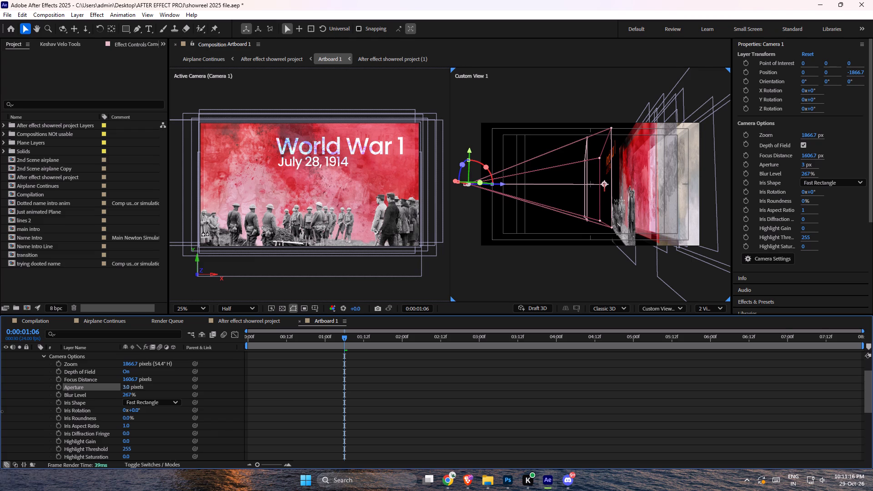
drag(0, 411, 33, 413)
Set Camera 1's Focus Distance to 2033.7 pixels and scrub back toward the start to check the blur.
drag(126, 379, 168, 379)
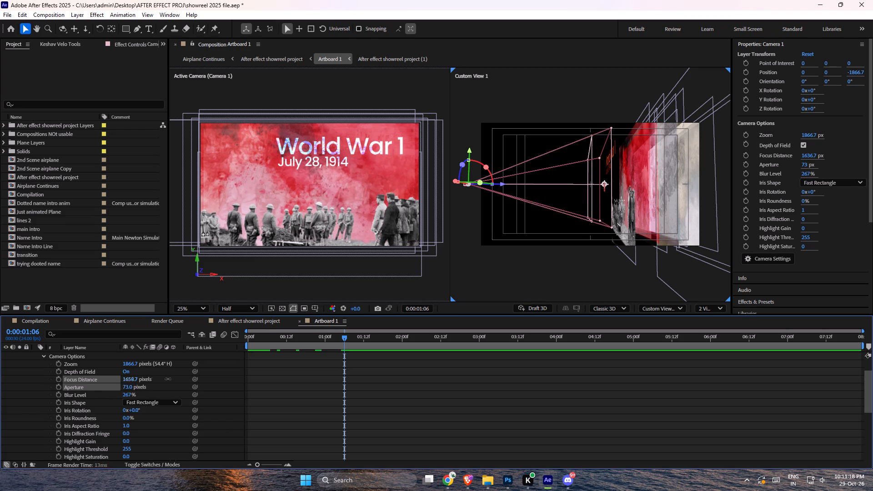
drag(168, 379, 0, 412)
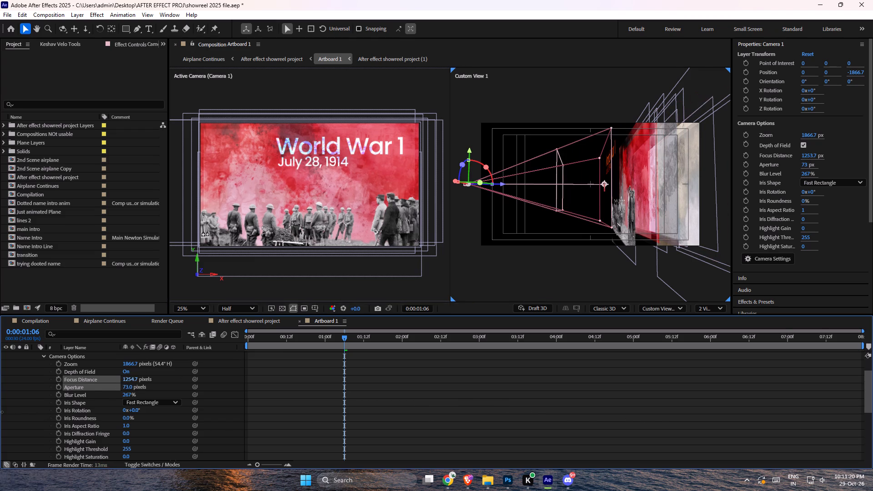
drag(0, 412, 357, 423)
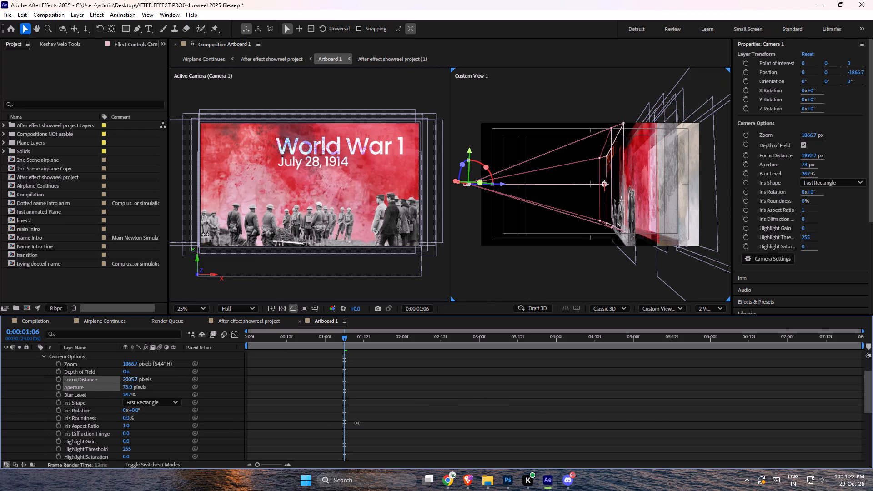
drag(357, 423, 365, 423)
drag(349, 338, 259, 340)
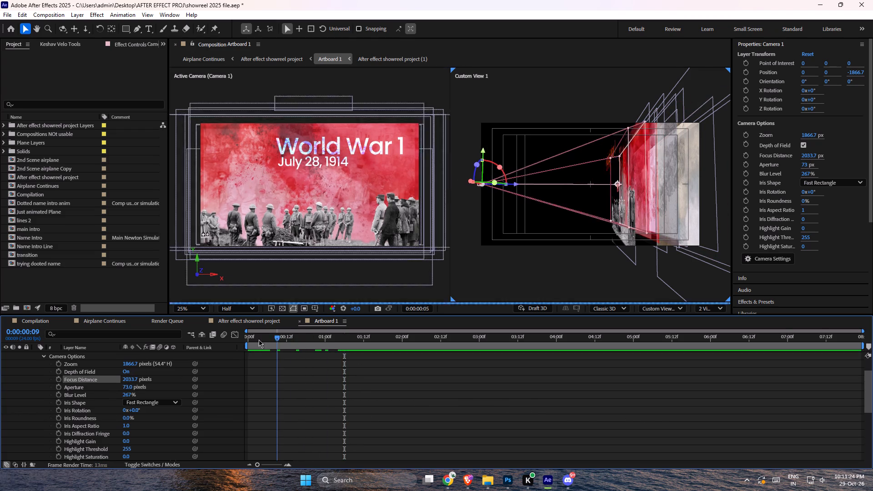
Scrub Artboard 1 to check the camera pull-back, and look through the Compilation timeline.
drag(259, 340, 341, 341)
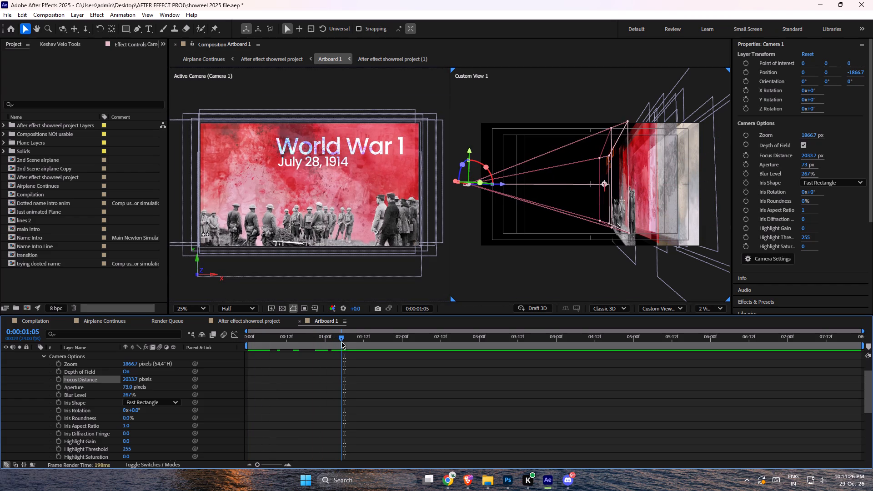
click(238, 321)
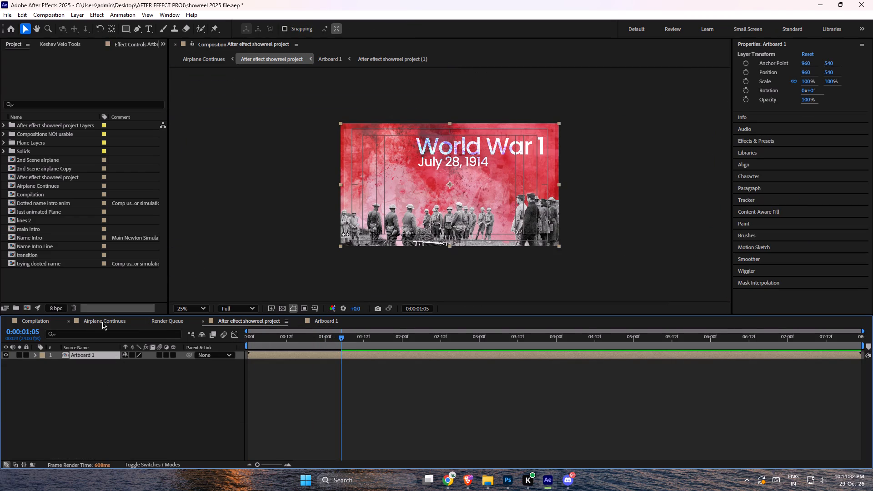
click(32, 323)
drag(282, 337, 286, 337)
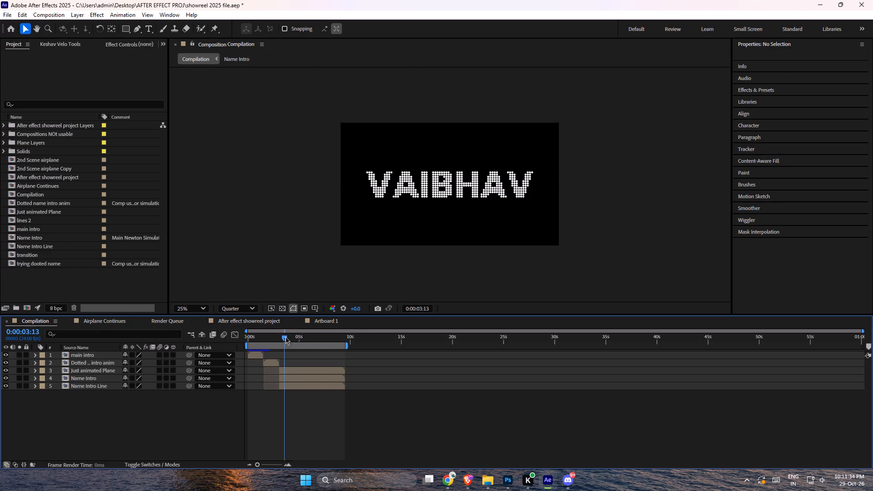
drag(286, 337, 332, 338)
In the Airplane Continues composition, slide the After effect showreel project layer to start at about 0:00:01:10 and preview the cut.
click(105, 325)
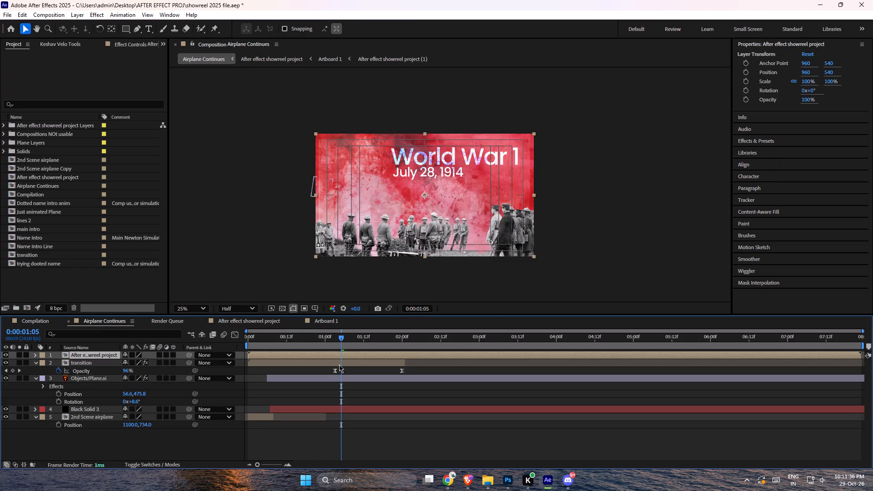
drag(339, 340, 332, 337)
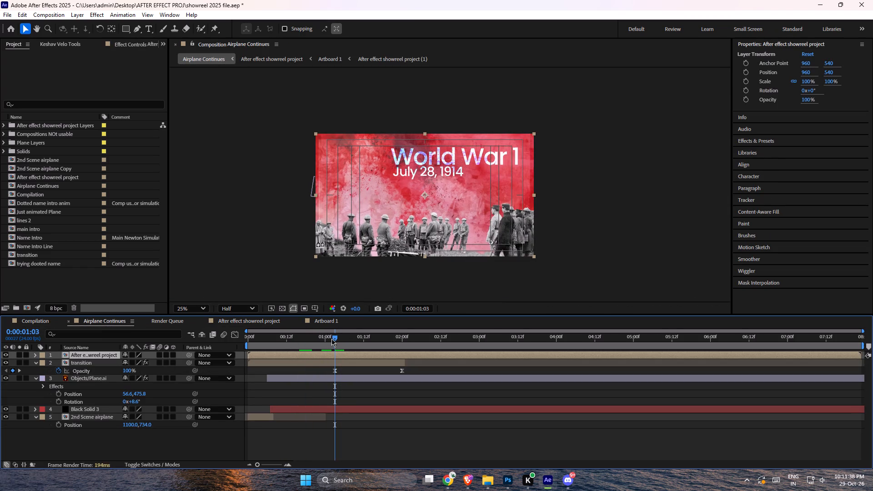
drag(318, 354, 470, 356)
key(space)
key(space)
drag(380, 337, 346, 336)
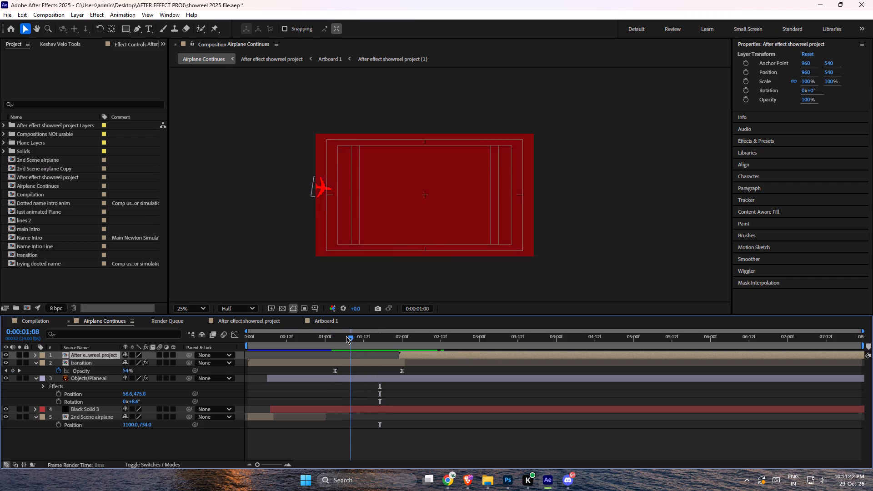
drag(346, 336, 347, 336)
click(351, 337)
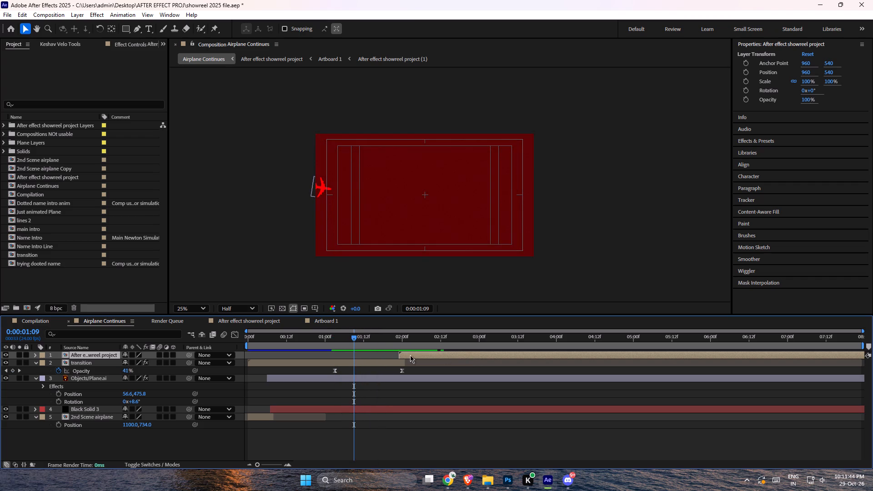
drag(409, 355, 365, 355)
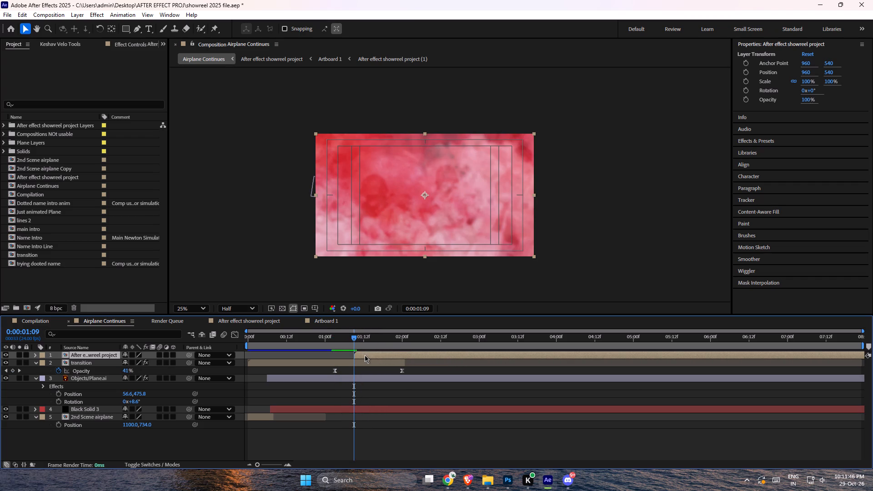
click(369, 354)
key(space)
key(space)
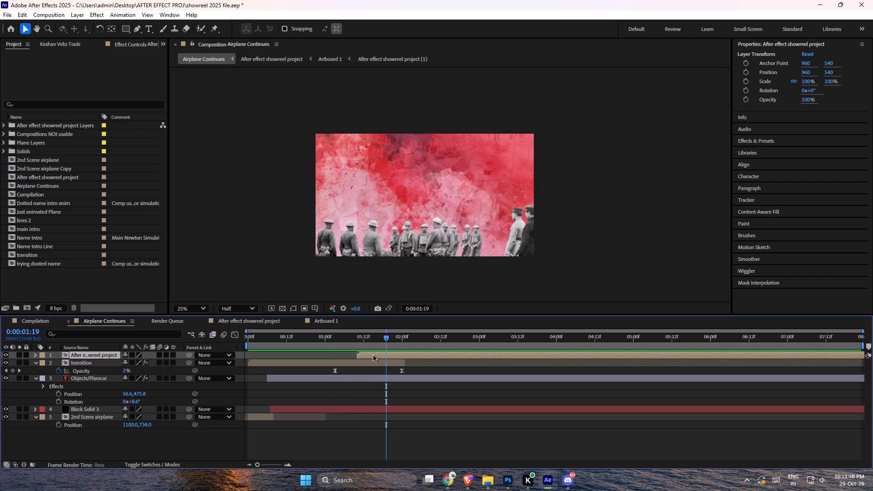
Compare the transition without the showreel project layer and reposition that layer to start at 0:00:01:11.
drag(366, 338, 356, 340)
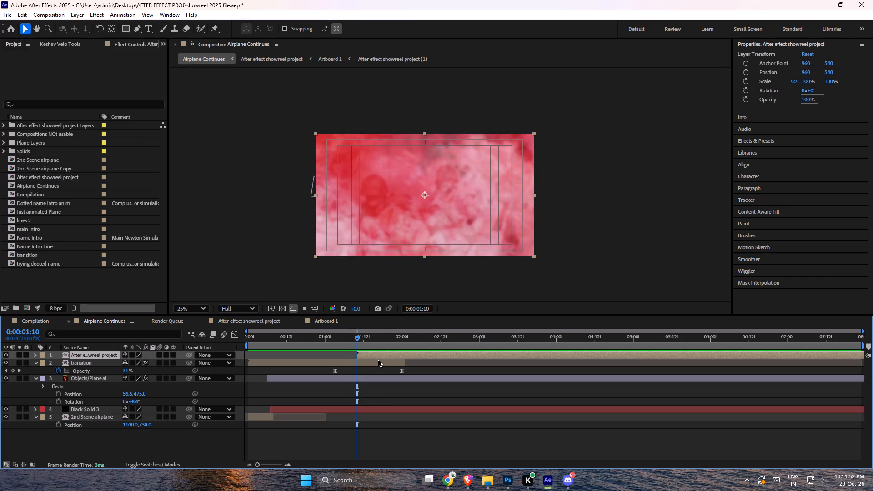
drag(383, 353, 436, 356)
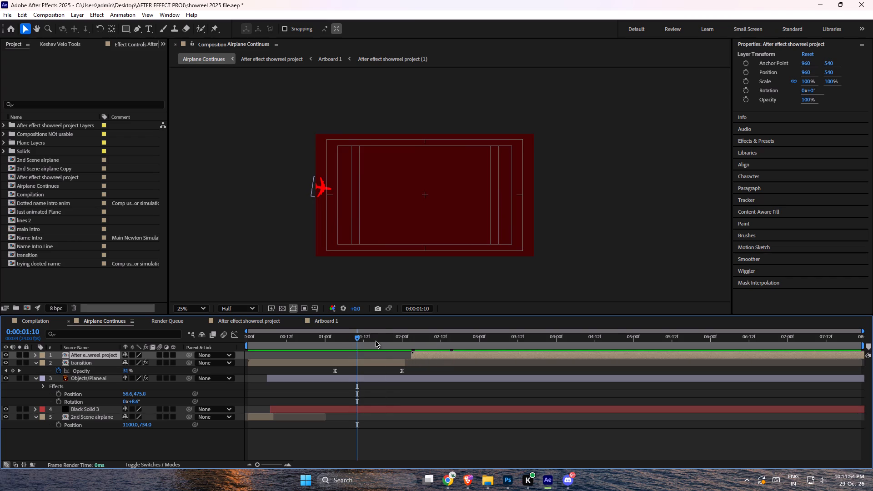
click(356, 339)
drag(413, 356, 411, 356)
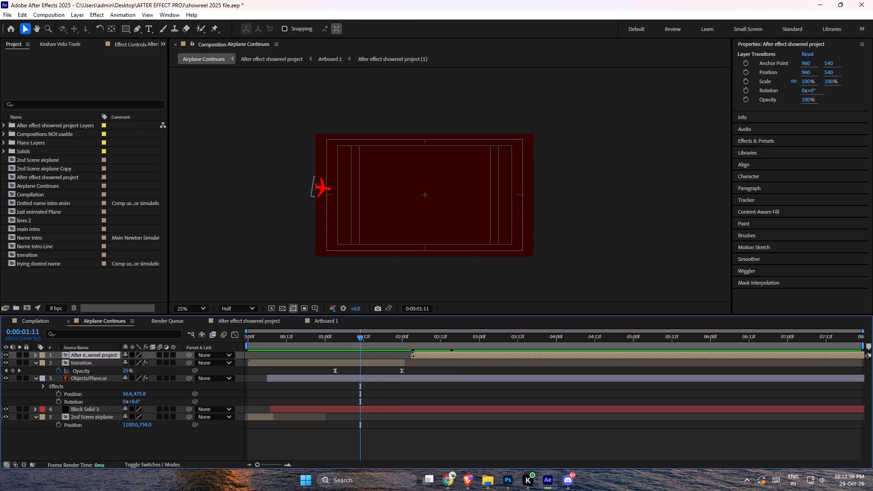
drag(411, 356, 391, 356)
drag(422, 355, 371, 354)
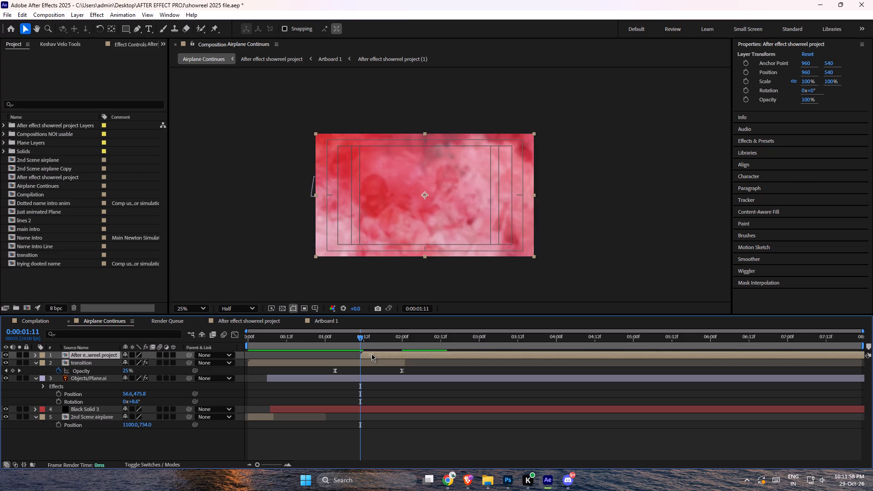
Keyframe the showreel project layer's Opacity from 0% at 0:00:01:11 to 100% at about 0:00:02:00, and preview the fade-in.
key(t)
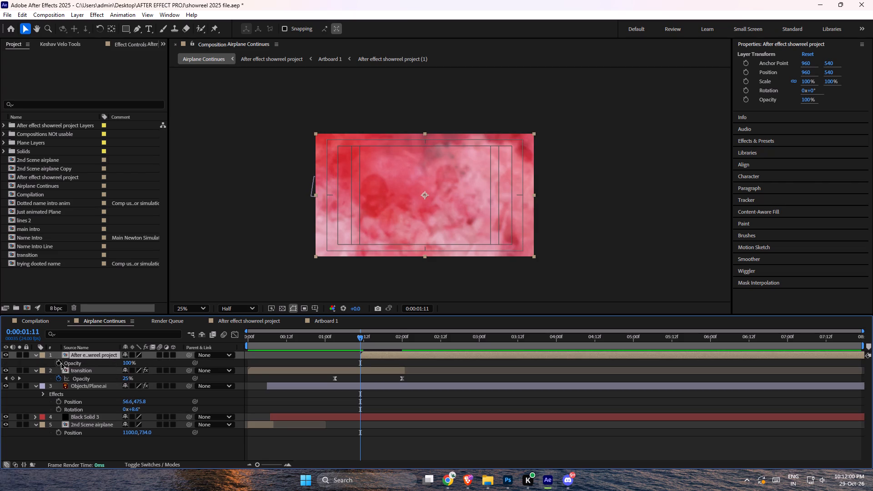
click(61, 363)
drag(359, 362, 359, 362)
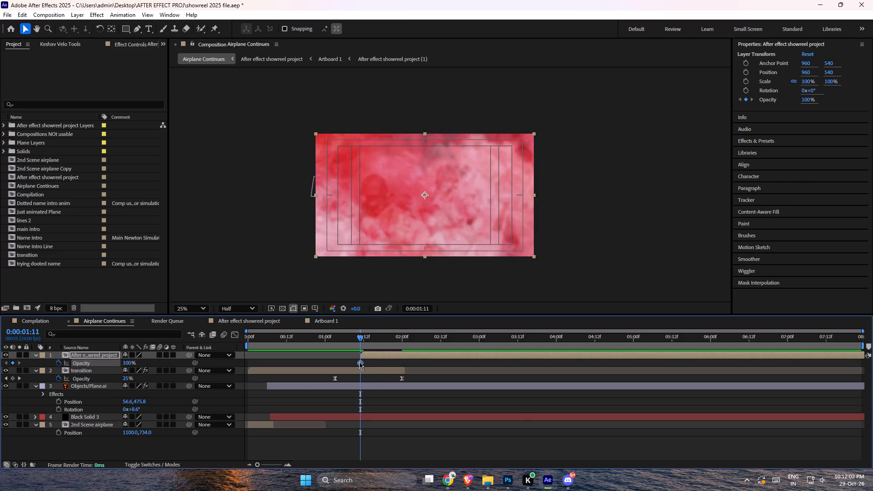
drag(359, 362, 401, 363)
drag(126, 362, 77, 365)
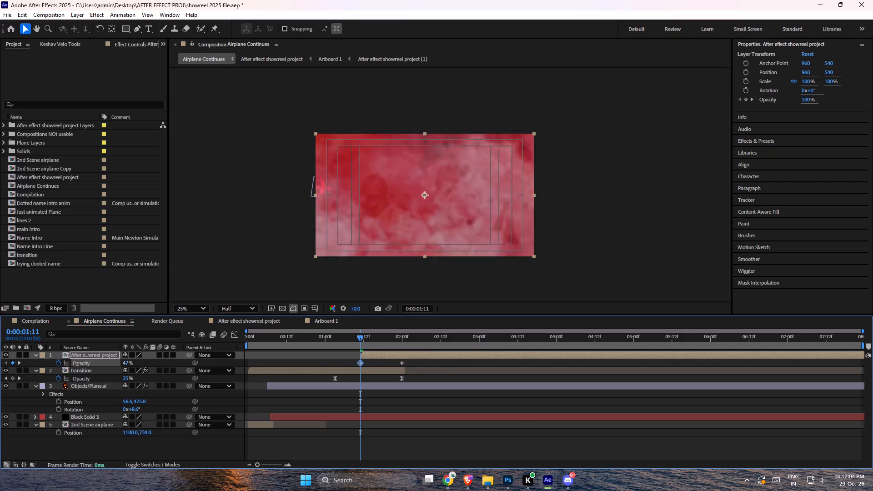
drag(77, 365, 0, 368)
key(space)
key(space)
drag(368, 339, 301, 345)
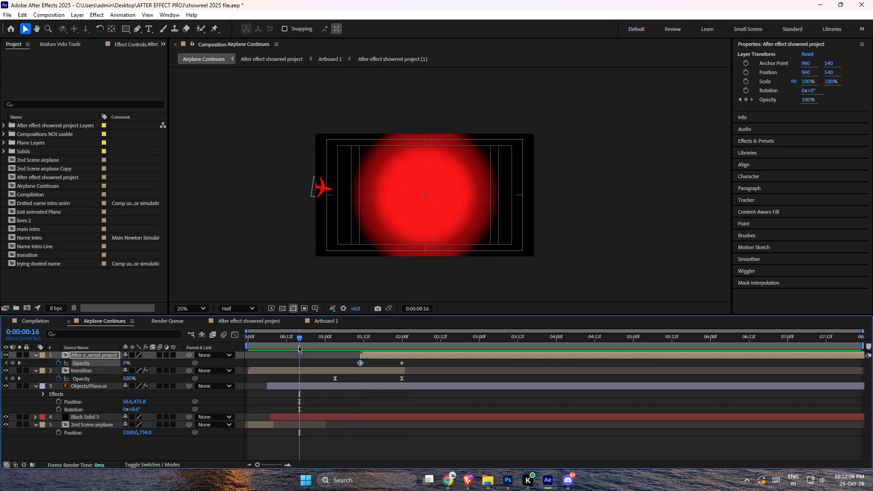
key(space)
key(space)
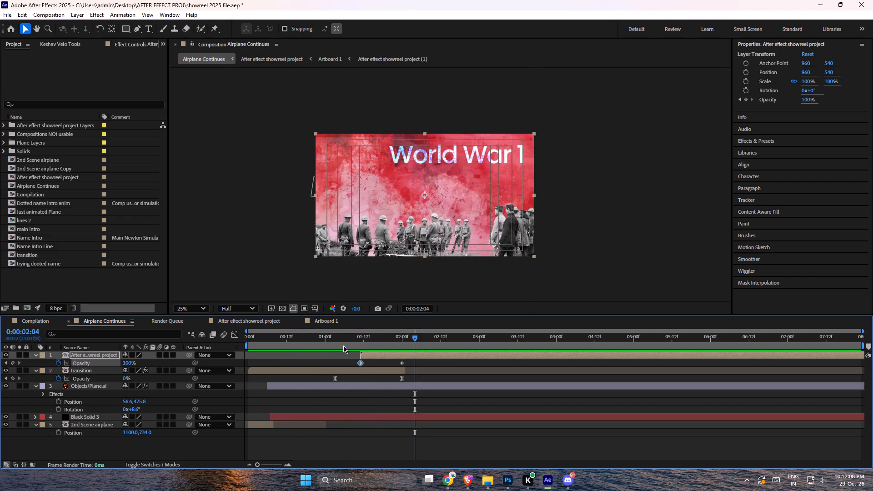
drag(372, 339, 312, 339)
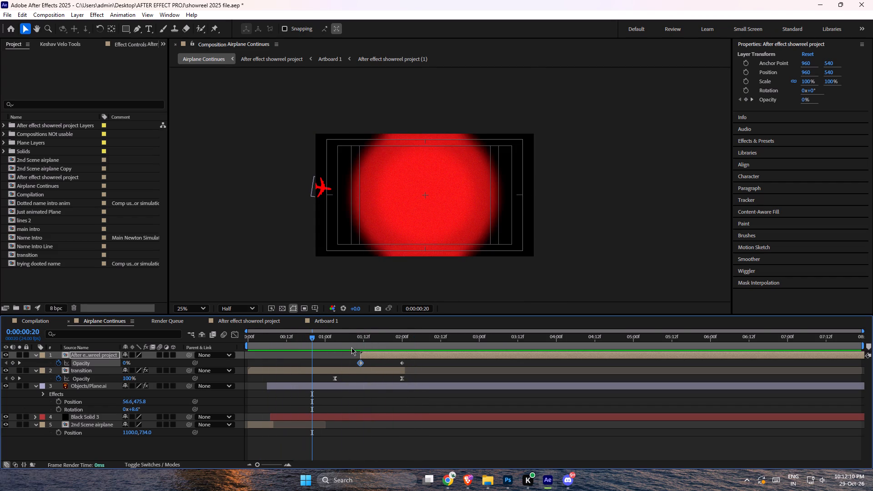
Slide the showreel project layer with its fade earlier to start at about 0:00:01:07, and replay the transition from the beginning.
drag(373, 355, 361, 354)
key(space)
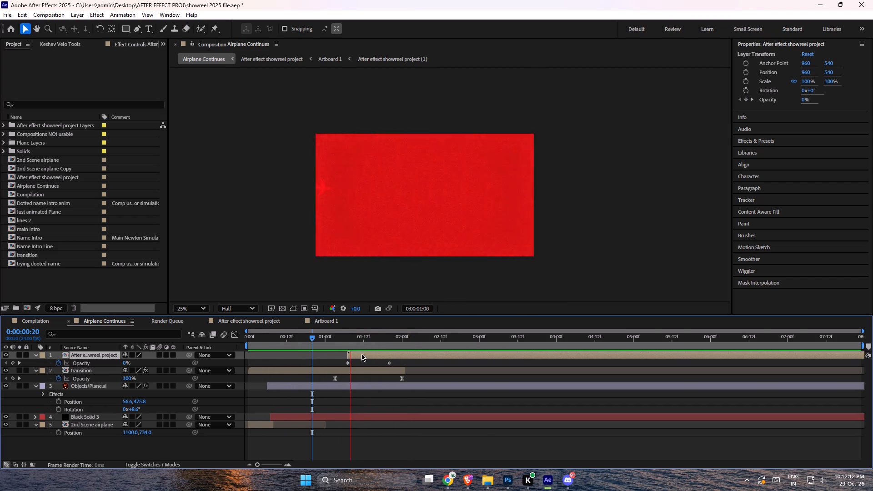
key(space)
drag(364, 341, 260, 343)
key(space)
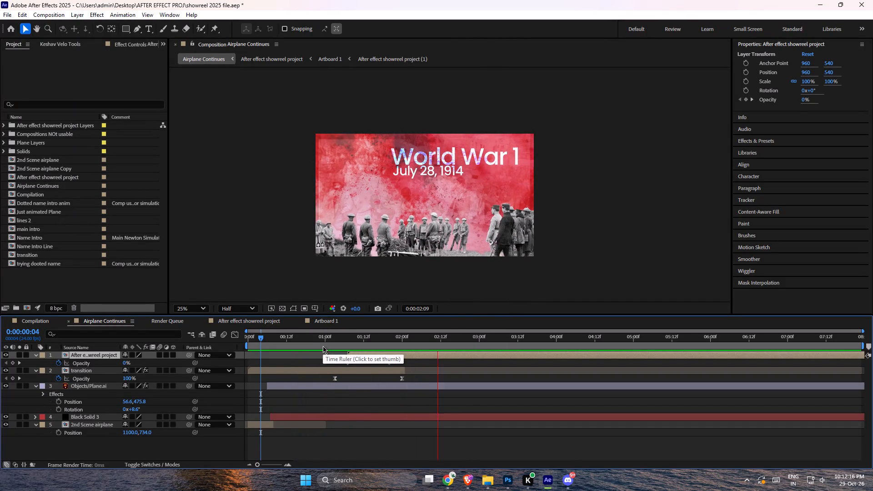
key(space)
drag(355, 344, 233, 347)
key(space)
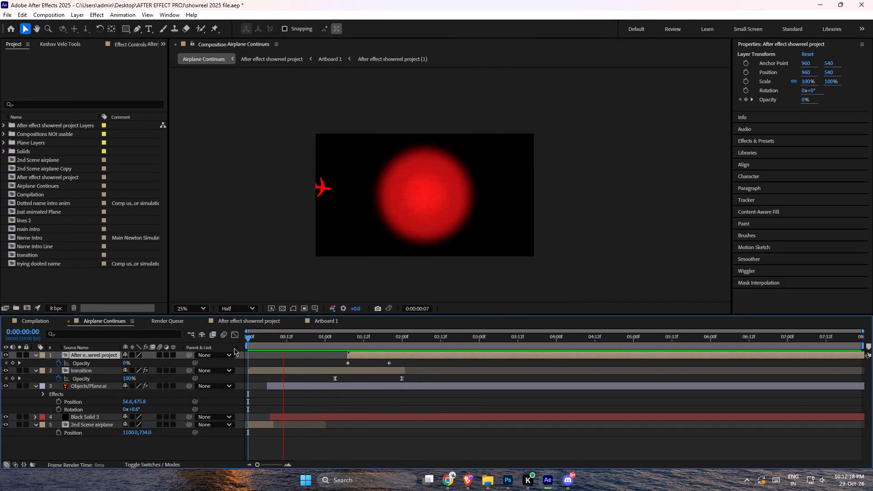
key(space)
drag(335, 338, 202, 337)
key(space)
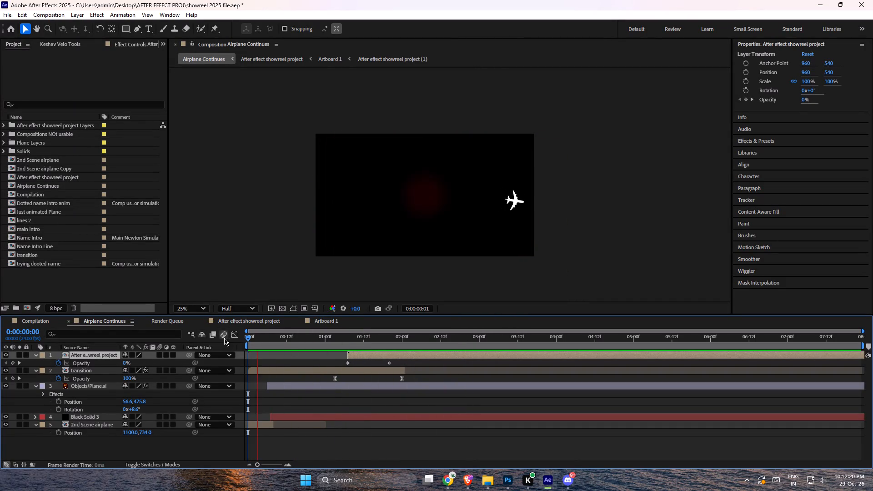
key(space)
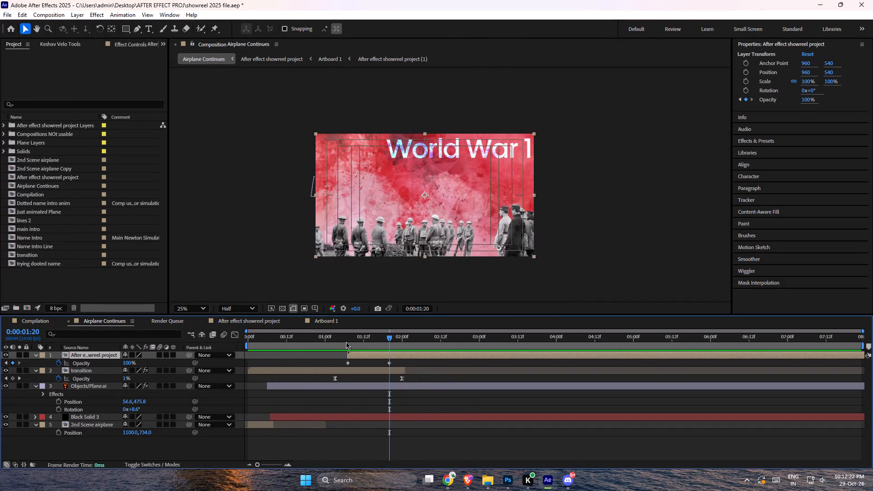
Apply the Texturize effect to the transition layer.
drag(342, 339, 316, 344)
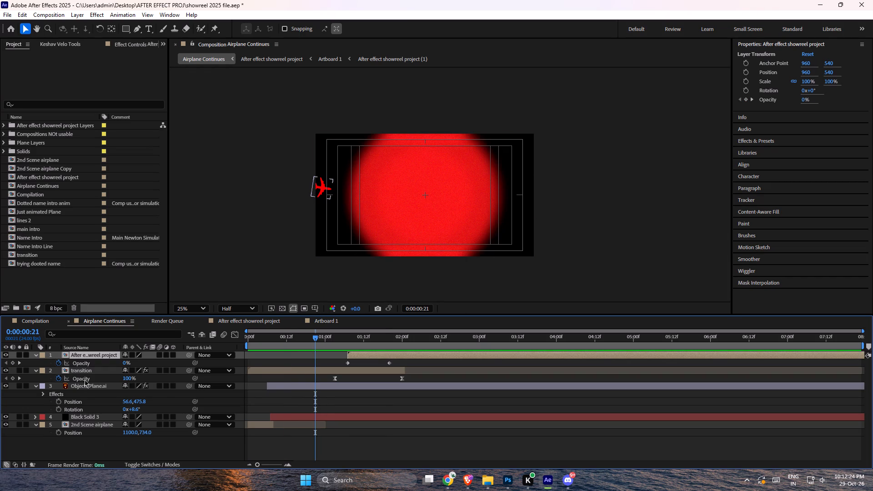
click(87, 369)
key(ctrl+space)
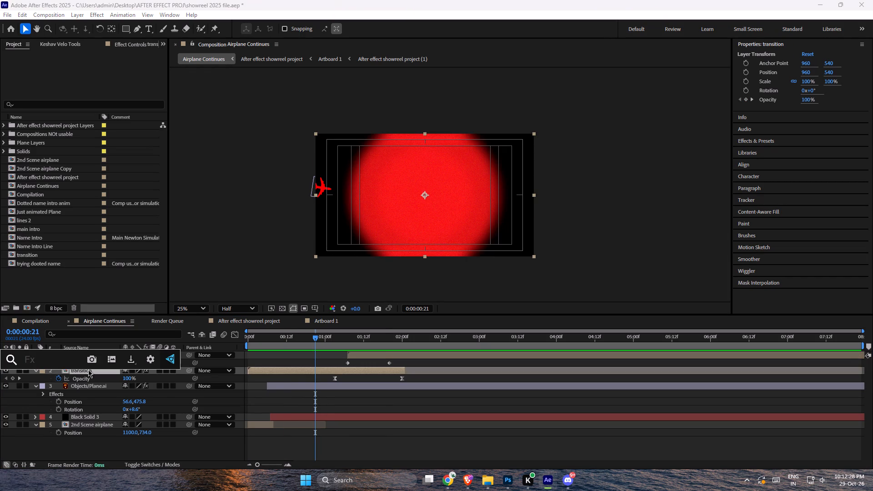
text(text)
key(Return)
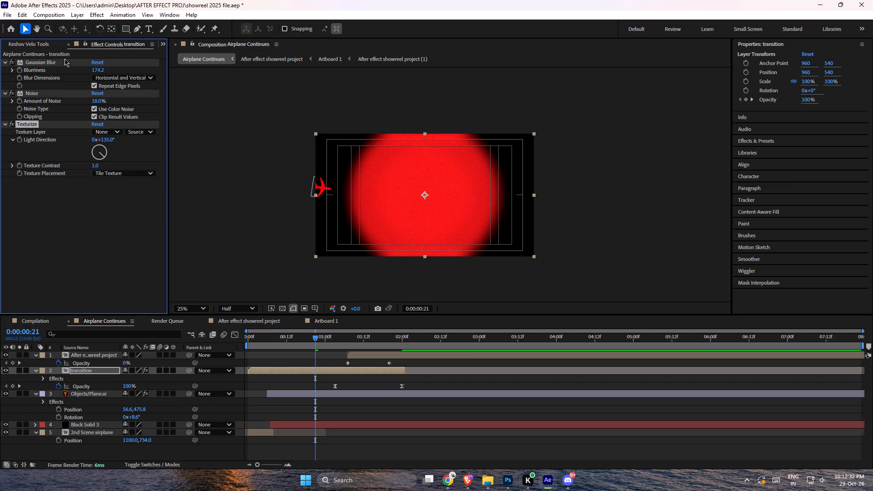
Set Texturize's Texture Layer to After effect showreel project, Texture Contrast to 1.7 and Texture Placement to Center Texture.
click(108, 134)
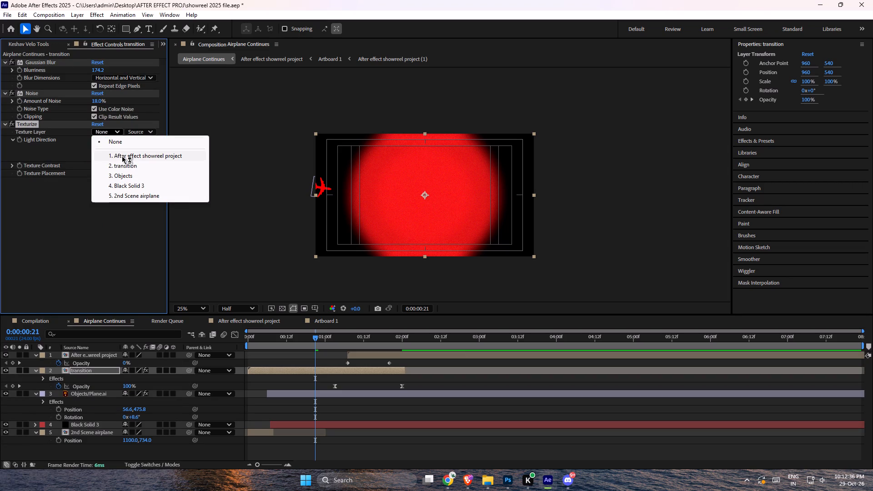
click(122, 156)
click(136, 135)
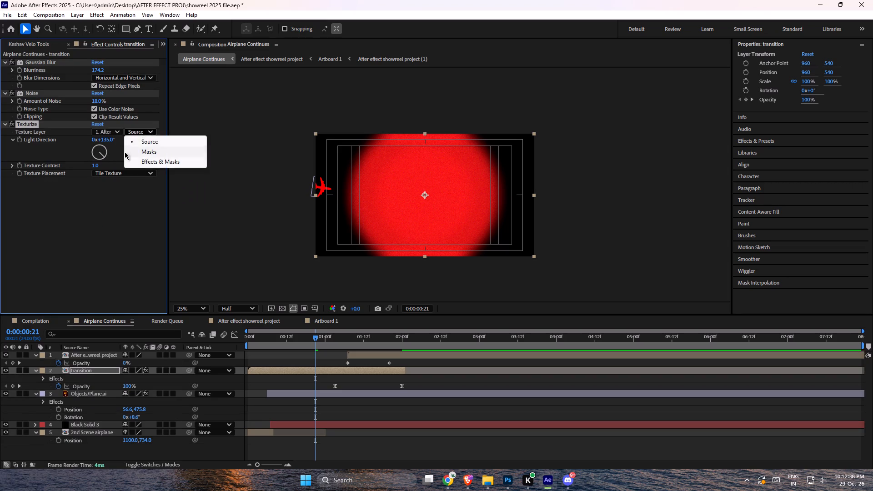
click(102, 202)
drag(96, 164, 115, 166)
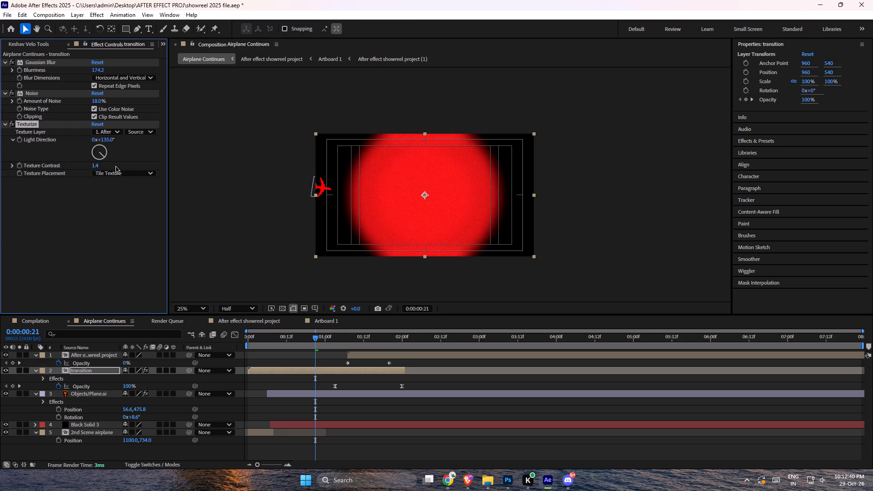
click(122, 173)
click(127, 195)
drag(95, 165, 110, 166)
At 0:00:01:02, set Texturize's Light Direction to 268° and inspect the red transition's texture up close.
drag(315, 341, 335, 343)
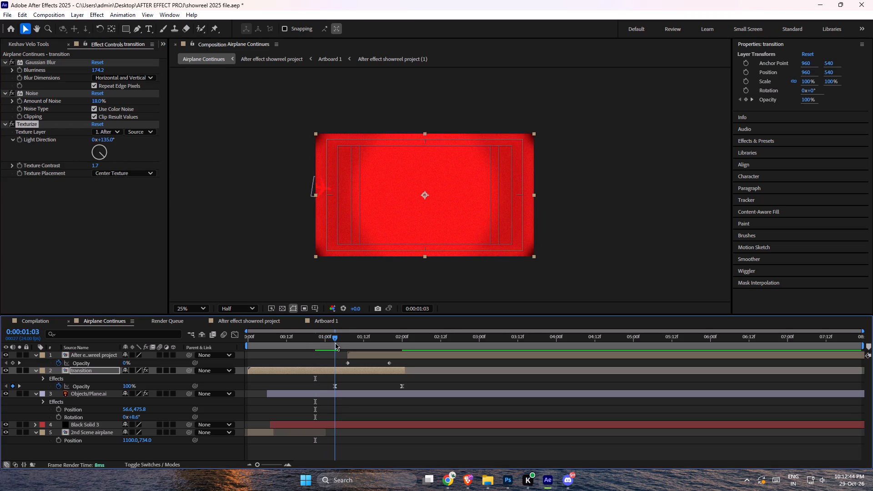
drag(335, 343, 331, 343)
drag(107, 139, 254, 148)
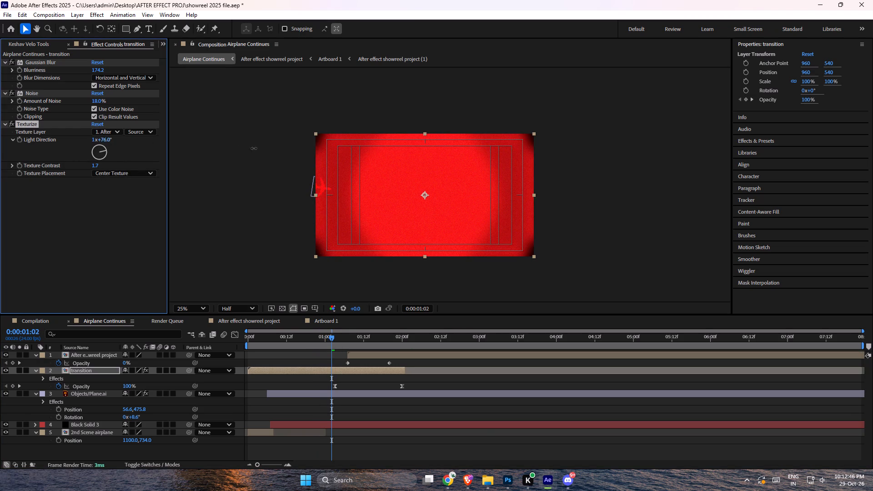
drag(254, 148, 175, 146)
scroll(401, 194, up, 7)
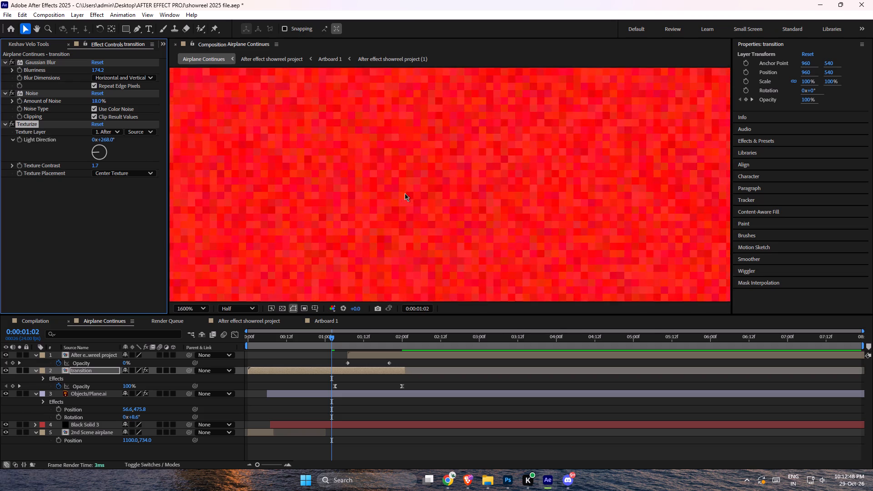
scroll(405, 193, down, 4)
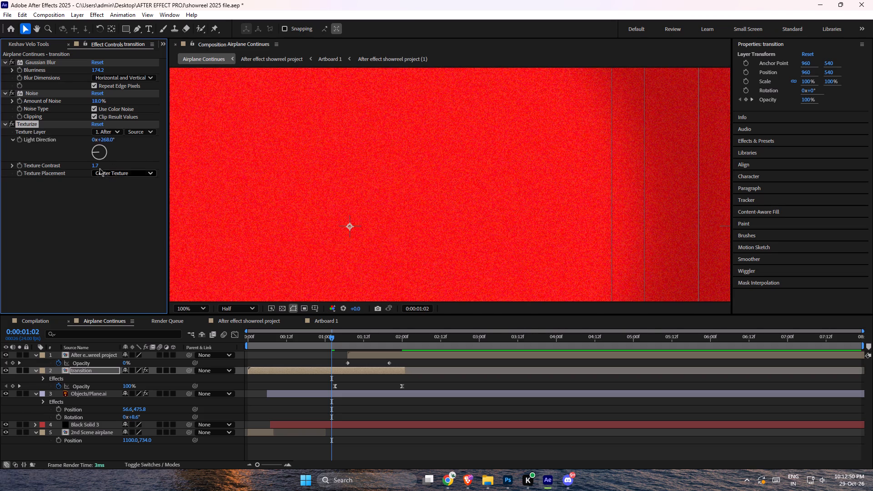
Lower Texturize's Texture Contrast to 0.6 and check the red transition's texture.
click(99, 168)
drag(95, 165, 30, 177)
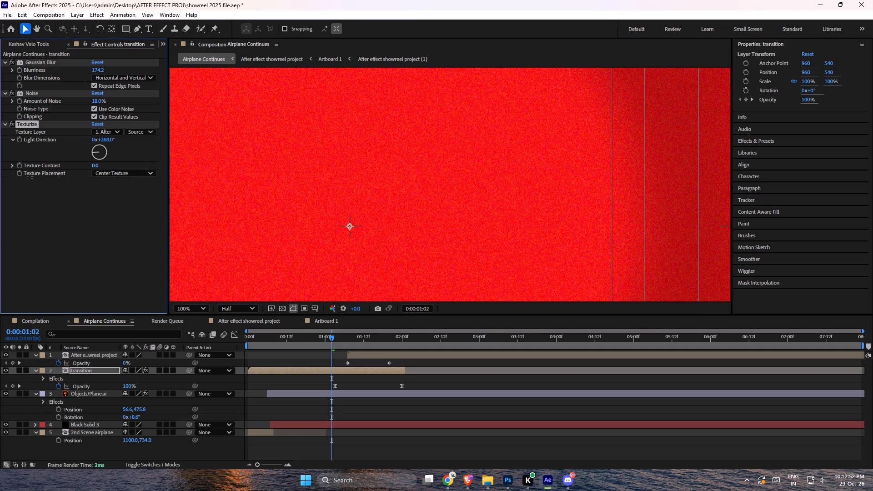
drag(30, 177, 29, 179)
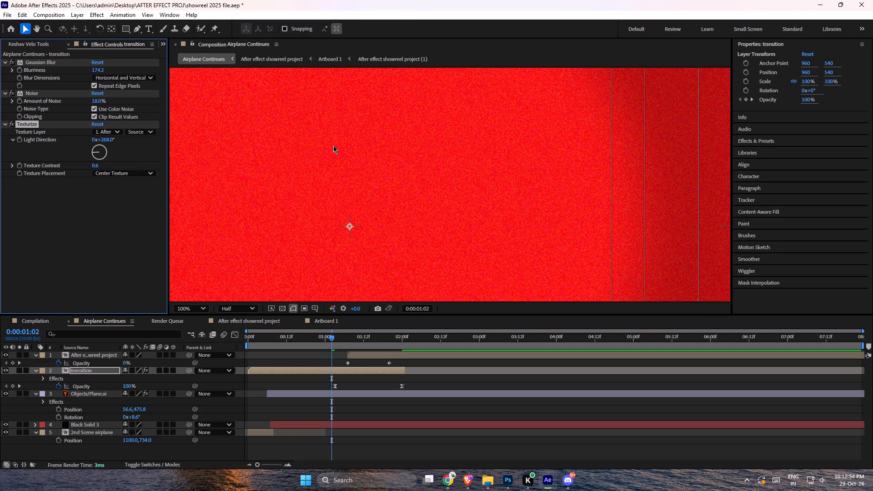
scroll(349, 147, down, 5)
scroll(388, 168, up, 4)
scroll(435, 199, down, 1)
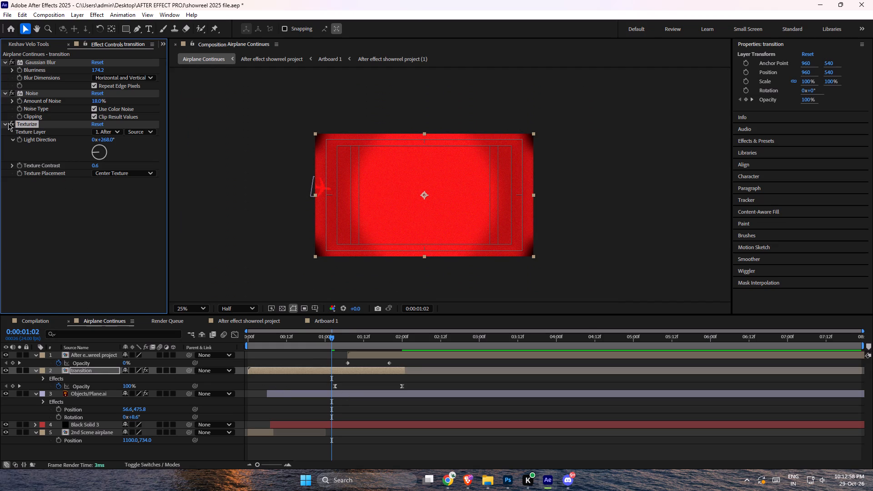
Toggle the Noise and Texturize effects off and on to compare their influence on the red transition up close.
click(20, 93)
click(20, 93)
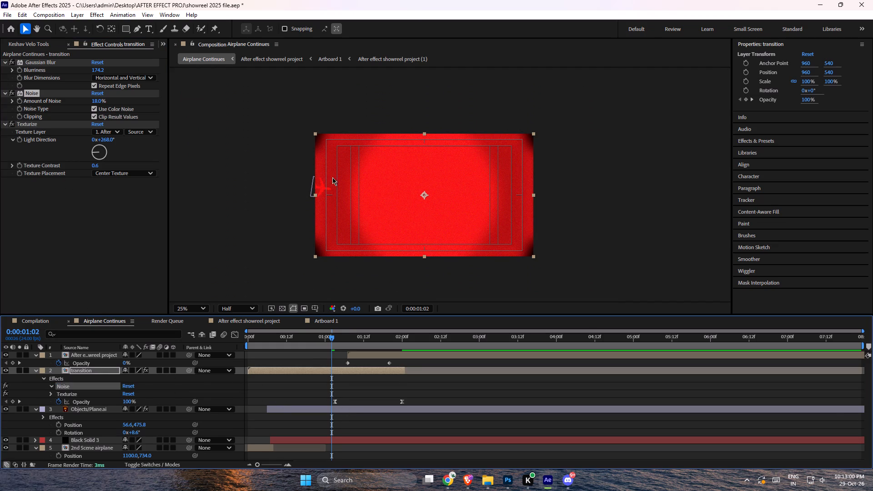
scroll(332, 177, up, 3)
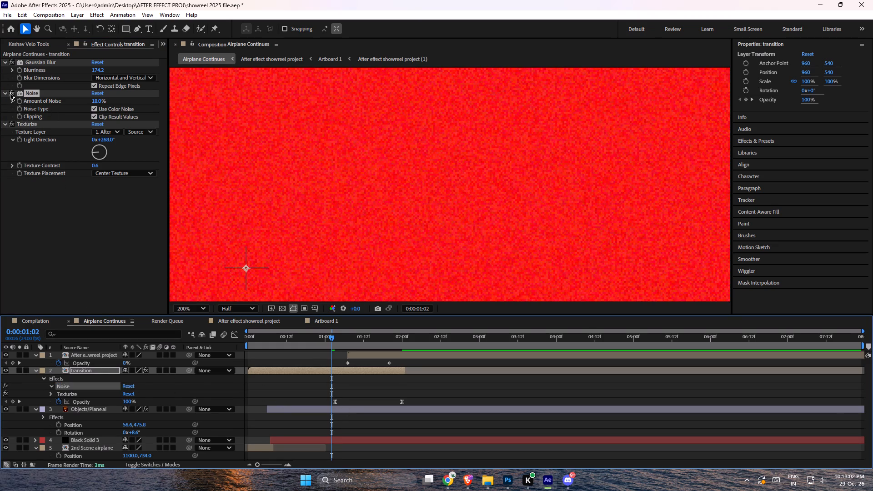
click(10, 93)
click(10, 93)
triple_click(11, 124)
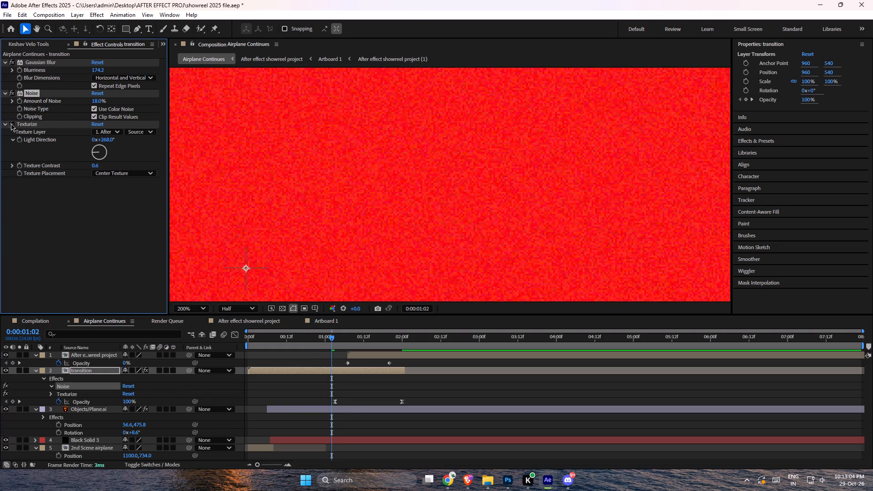
triple_click(11, 124)
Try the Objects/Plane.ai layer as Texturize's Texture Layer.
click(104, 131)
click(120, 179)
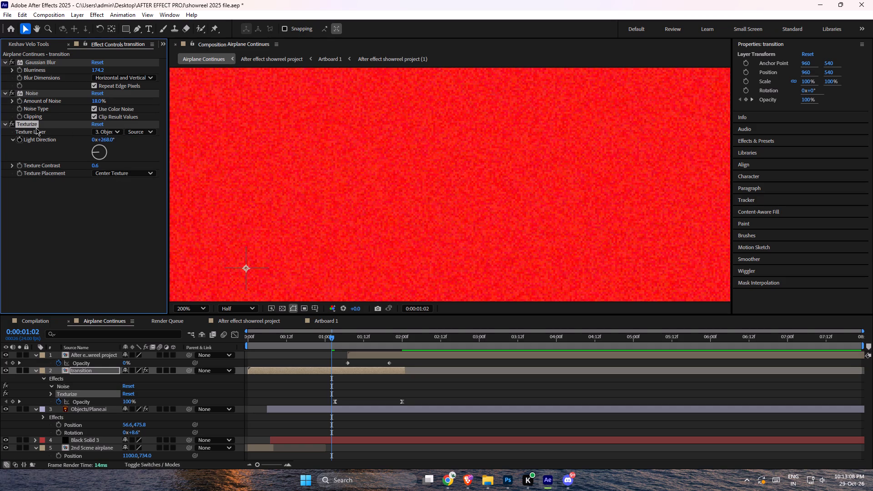
Remove the Texturize effect from the transition layer.
click(36, 127)
key(Delete)
Search the effects for a halftone and apply BCC Halftone to the transition layer.
key(ctrl+space)
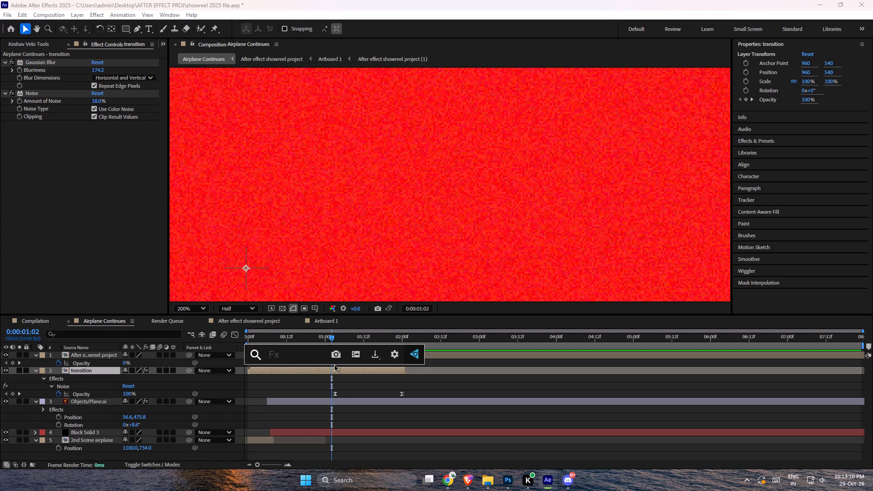
text(bcc)
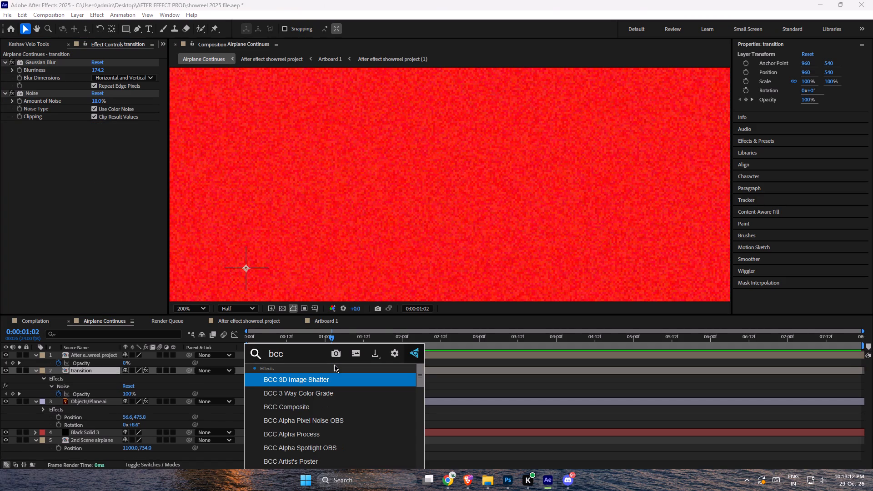
key(BackSpace)
key(BackSpace)
key(BackSpace)
text(textu)
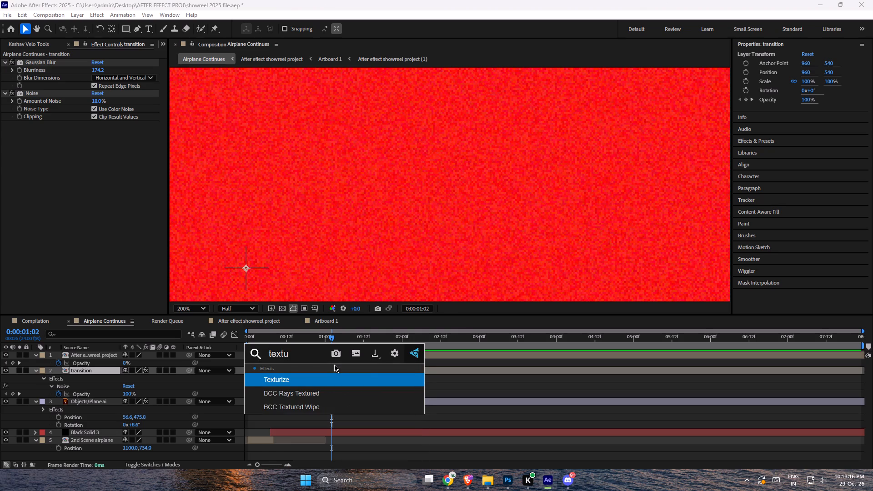
key(BackSpace)
key(BackSpace)
key(BackSpace)
key(BackSpace)
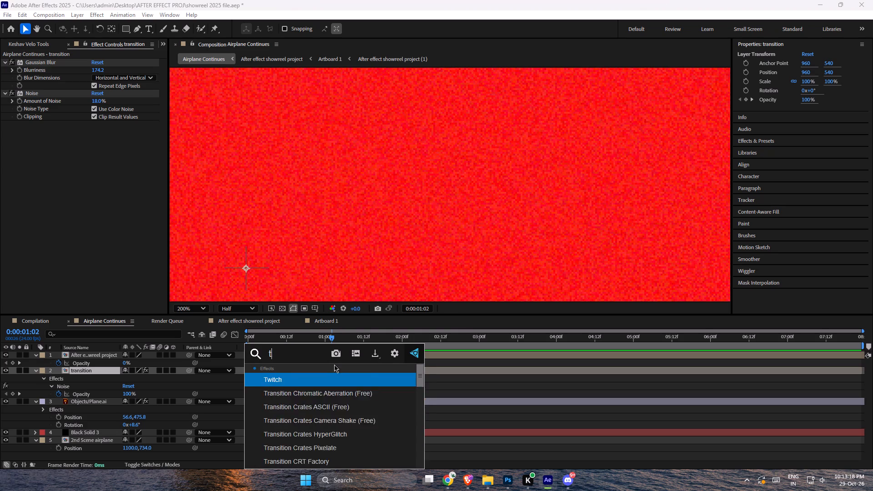
key(BackSpace)
key(BackSpace)
text(half)
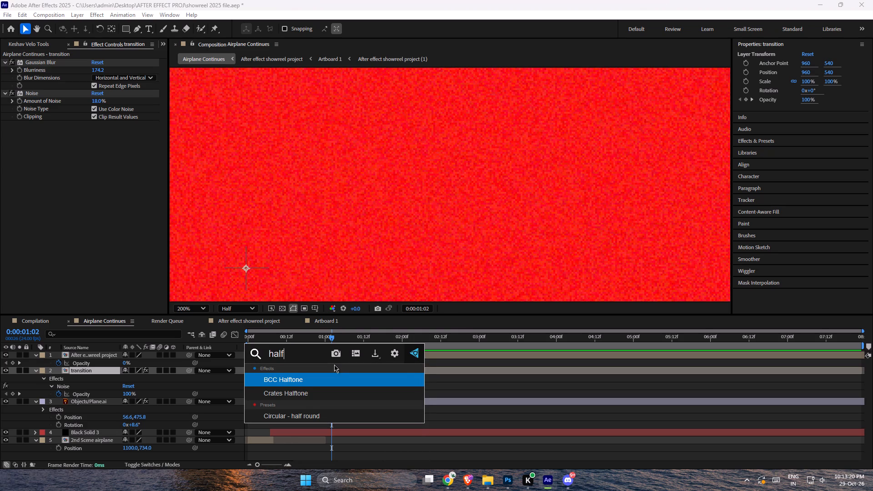
key(Return)
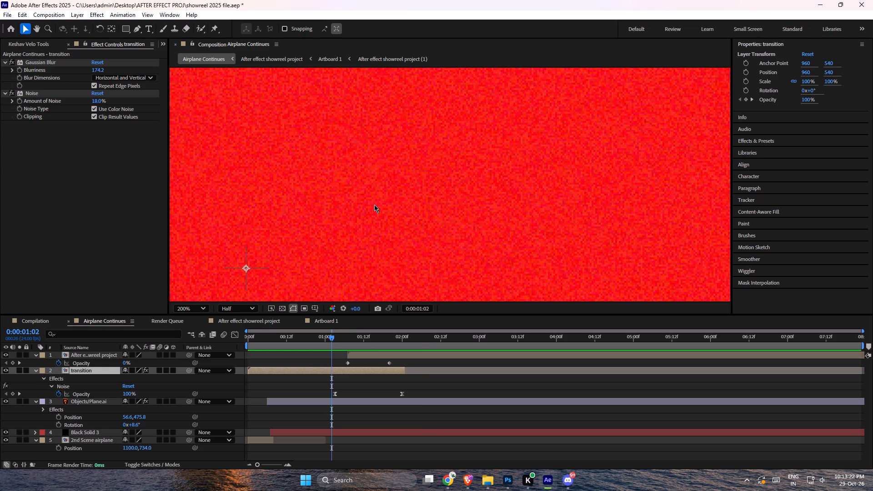
scroll(384, 214, down, 2)
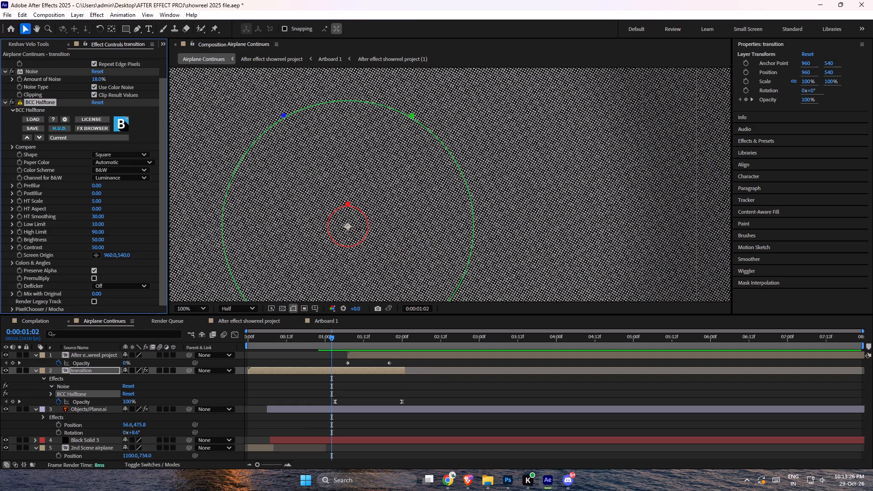
scroll(423, 220, down, 3)
scroll(423, 220, up, 1)
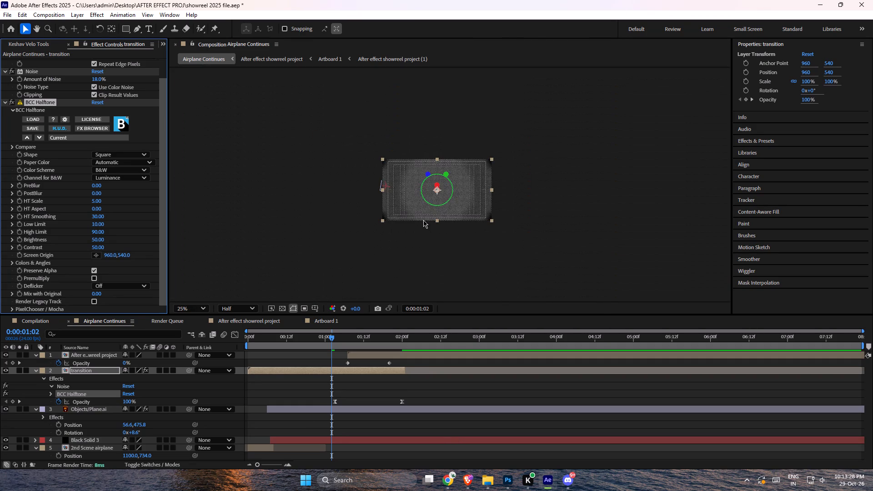
Save the project.
key(ctrl+s)
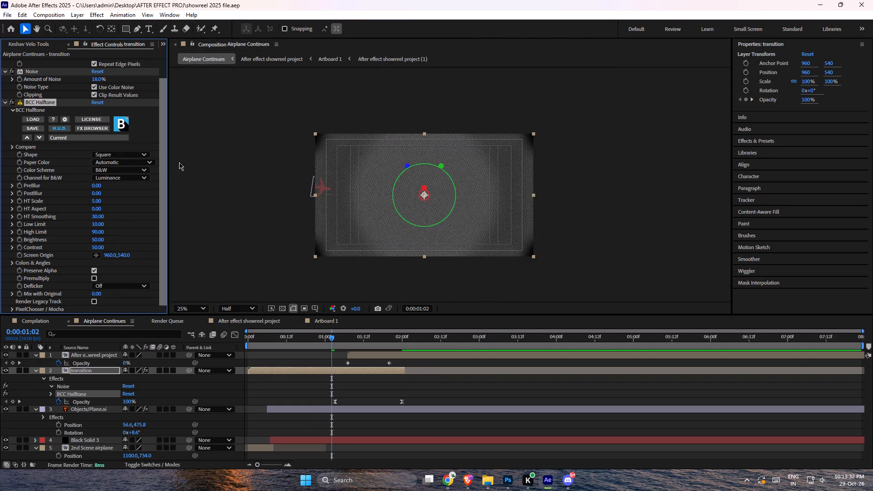
Set BCC Halftone's Color Scheme to RGB.
scroll(381, 200, up, 1)
click(125, 170)
click(132, 189)
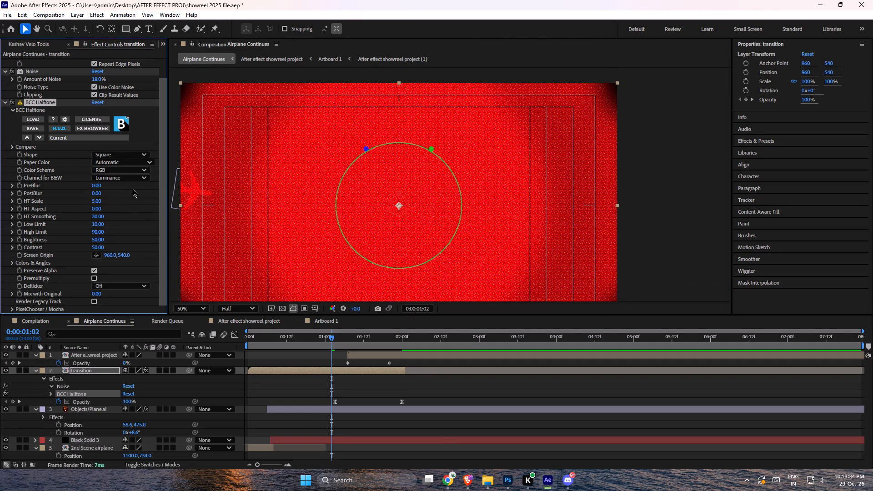
scroll(301, 182, down, 1)
scroll(251, 189, up, 1)
Set BCC Halftone's Shape to Round and its Channel for B&W to Saturation.
click(110, 180)
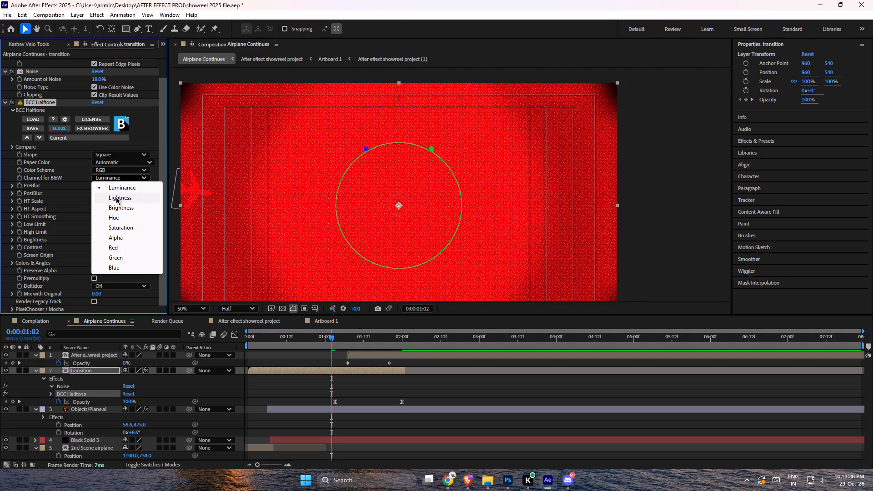
click(116, 197)
click(124, 179)
click(125, 225)
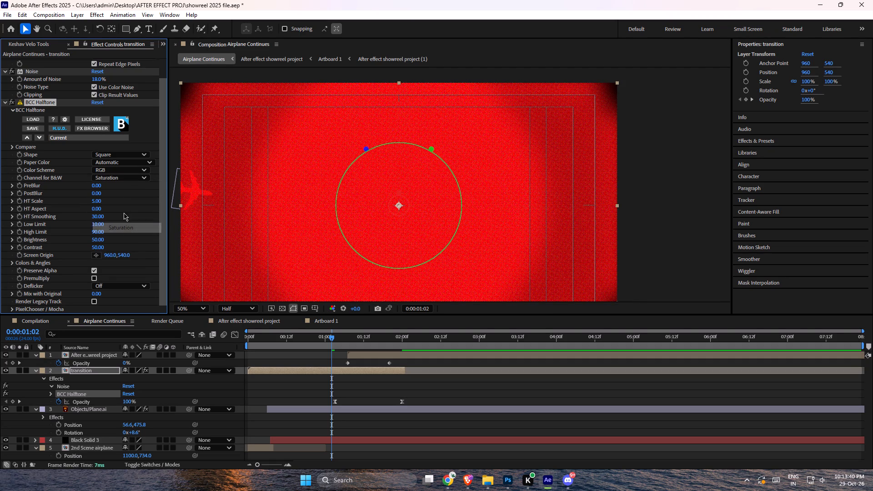
double_click(122, 158)
click(128, 175)
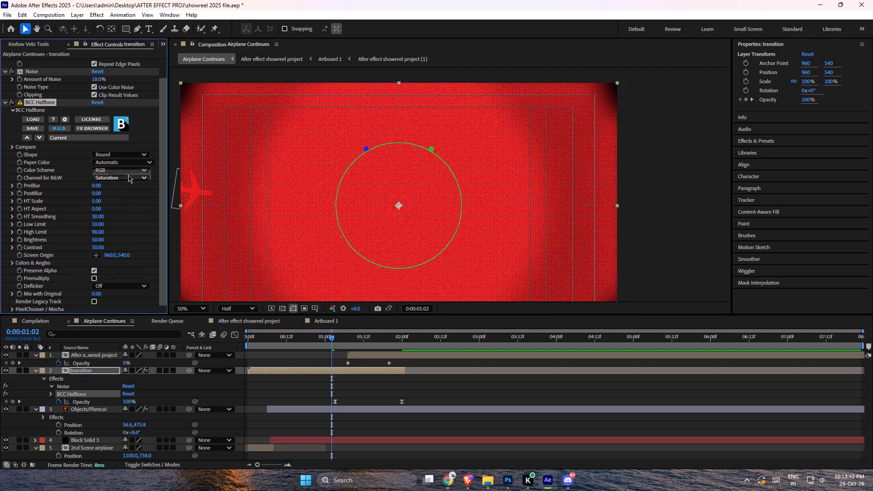
click(128, 179)
click(129, 243)
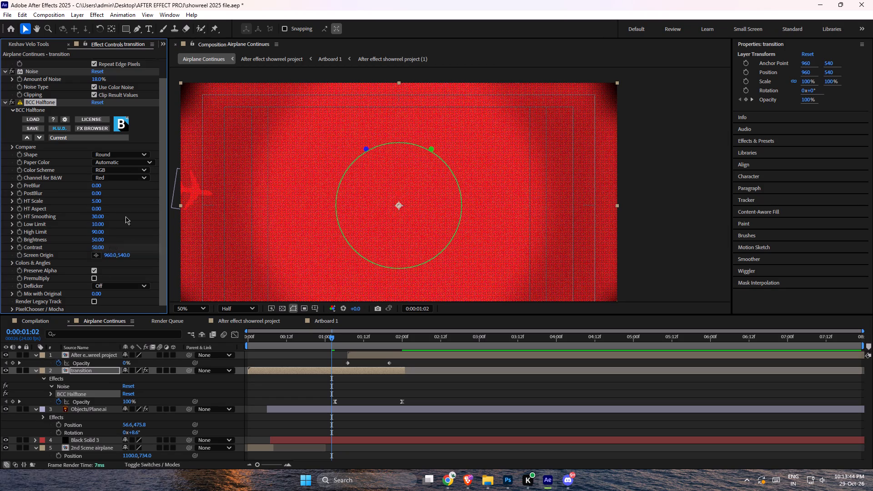
click(123, 175)
click(123, 227)
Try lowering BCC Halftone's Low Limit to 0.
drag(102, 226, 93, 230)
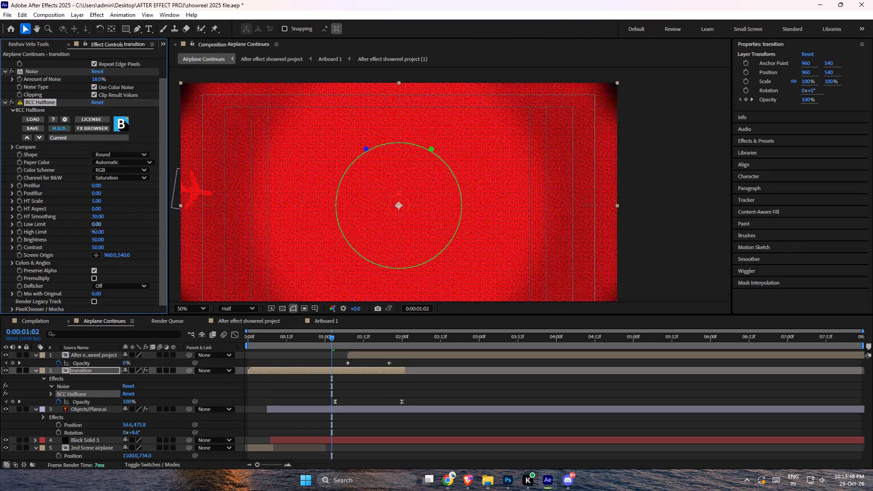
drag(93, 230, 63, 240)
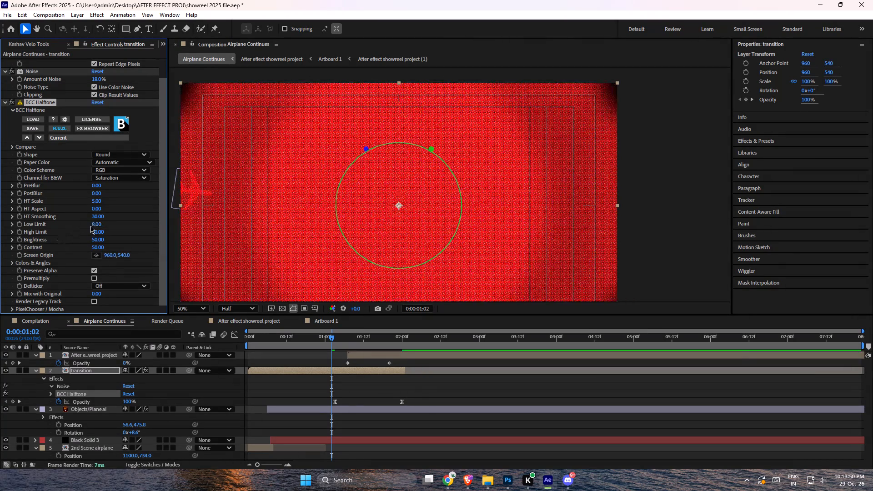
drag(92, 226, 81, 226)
Set BCC Halftone's HT Smoothing to 100 and Contrast to 63.
drag(92, 217, 279, 229)
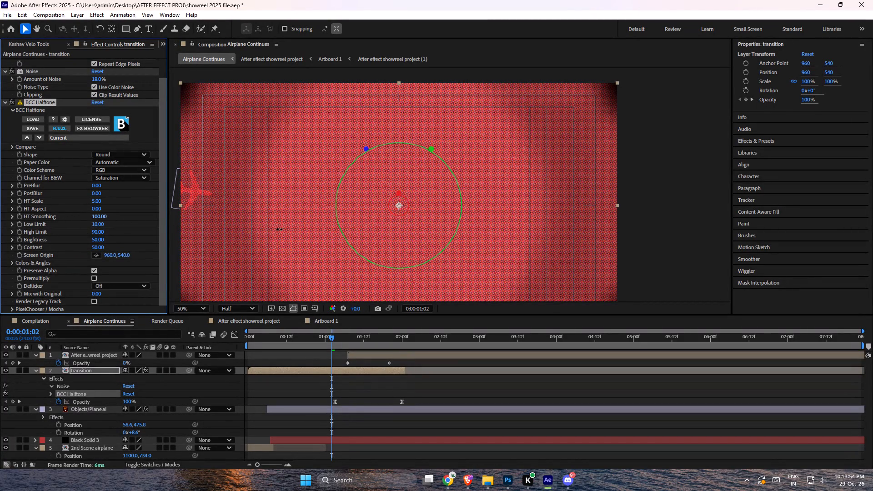
drag(279, 229, 281, 229)
scroll(57, 251, down, 1)
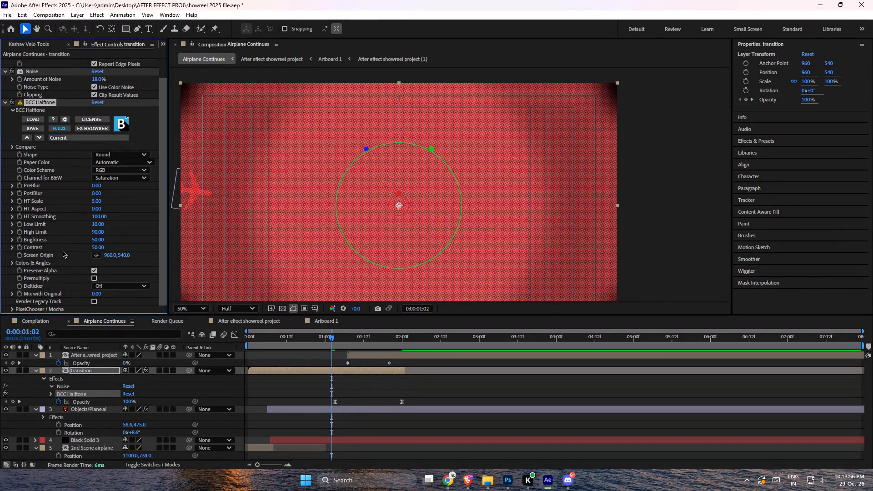
drag(99, 246, 123, 248)
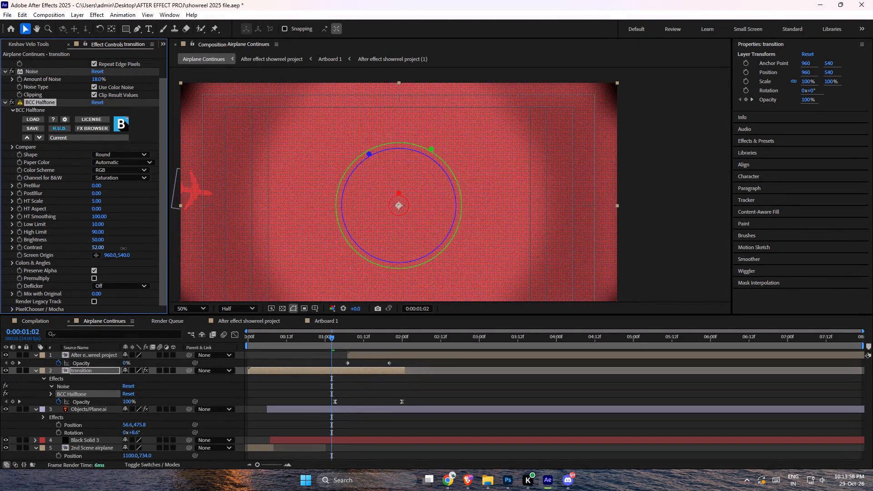
drag(123, 248, 194, 255)
Reduce BCC Halftone's Brightness to about 5.35.
drag(432, 150, 395, 195)
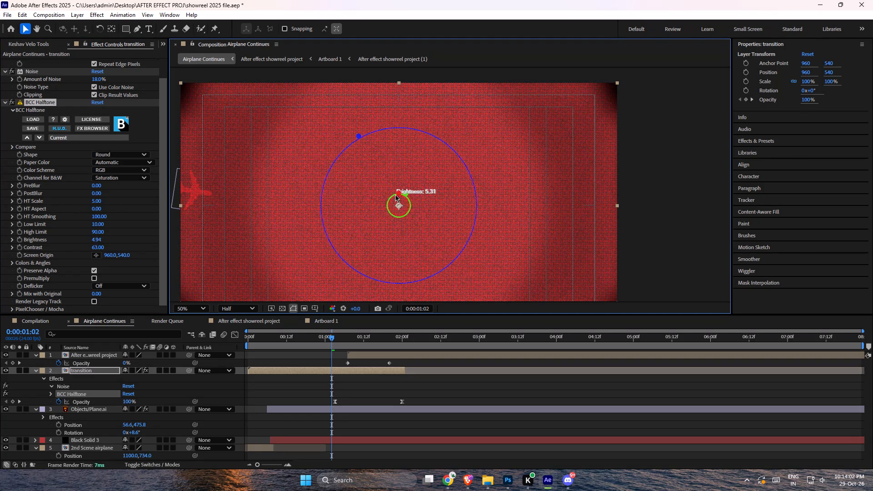
drag(395, 195, 400, 194)
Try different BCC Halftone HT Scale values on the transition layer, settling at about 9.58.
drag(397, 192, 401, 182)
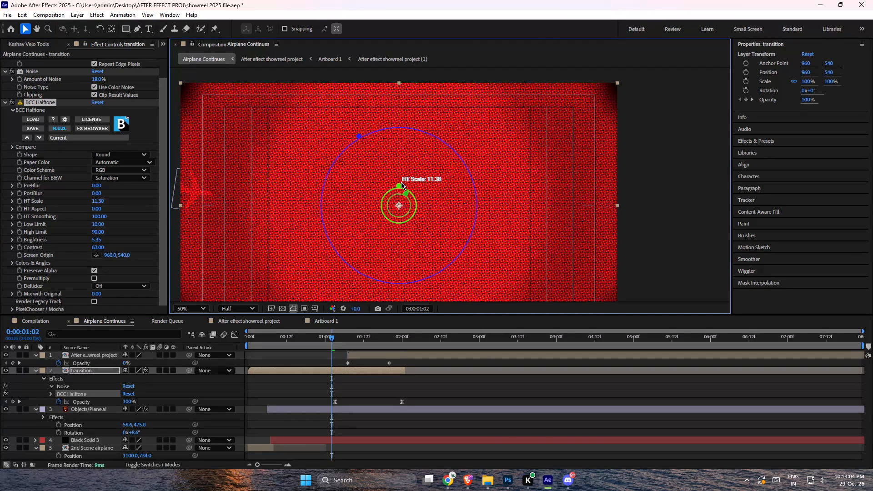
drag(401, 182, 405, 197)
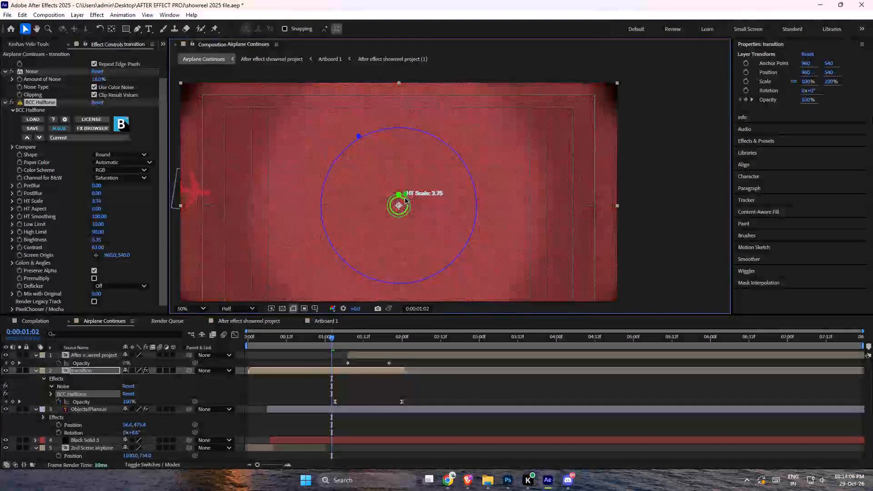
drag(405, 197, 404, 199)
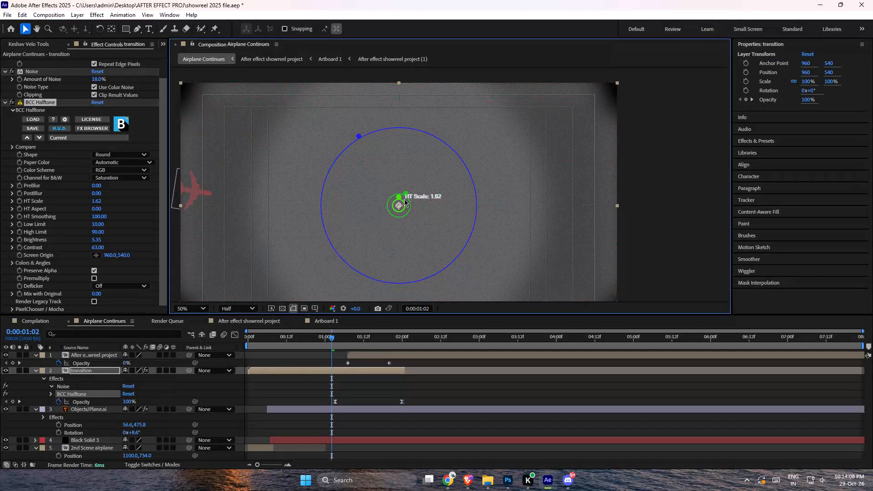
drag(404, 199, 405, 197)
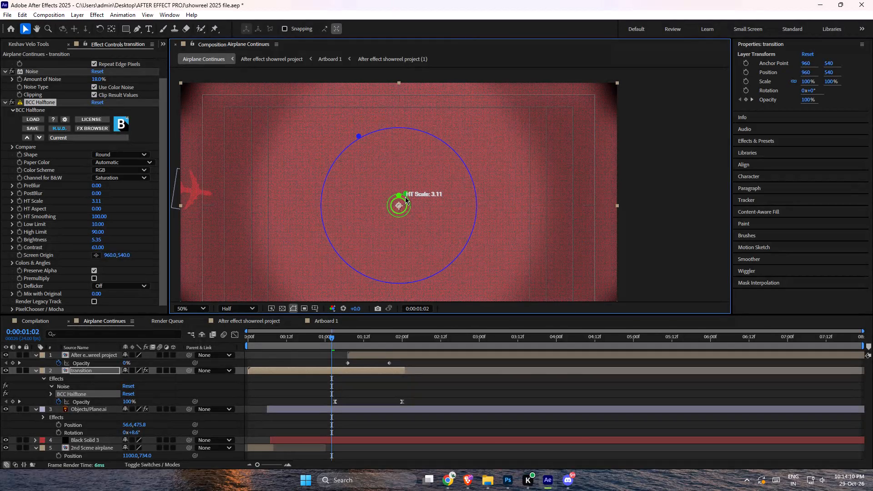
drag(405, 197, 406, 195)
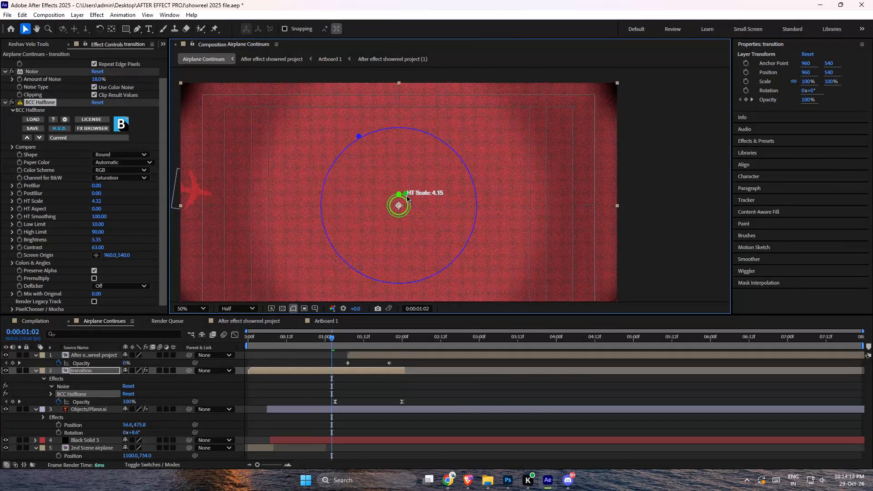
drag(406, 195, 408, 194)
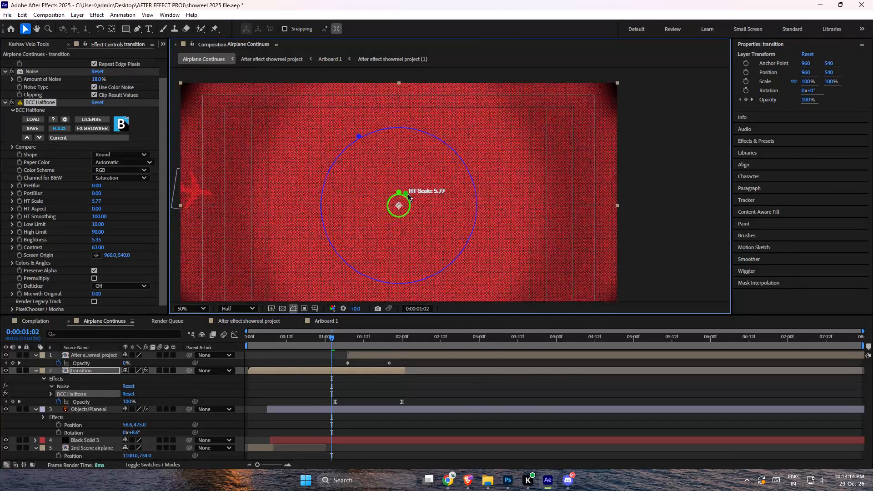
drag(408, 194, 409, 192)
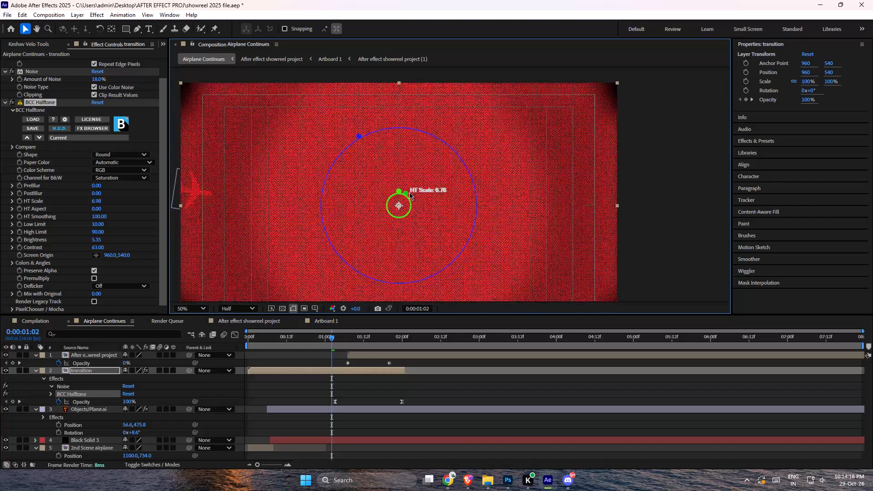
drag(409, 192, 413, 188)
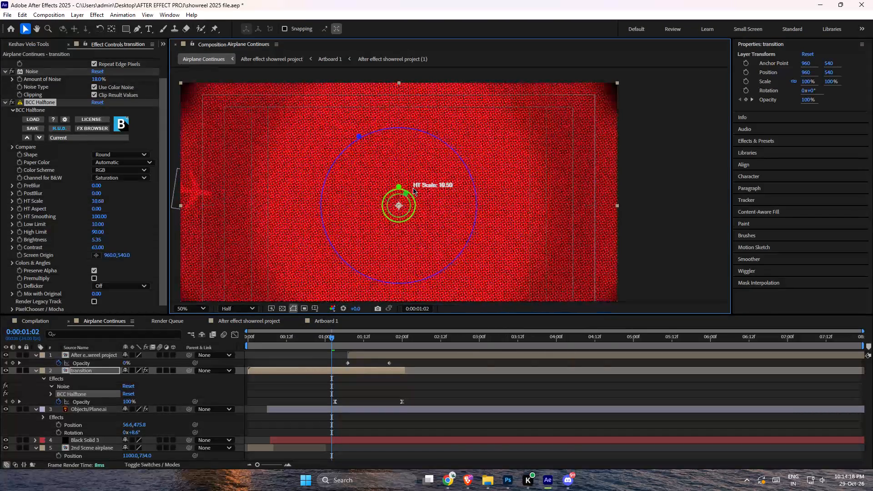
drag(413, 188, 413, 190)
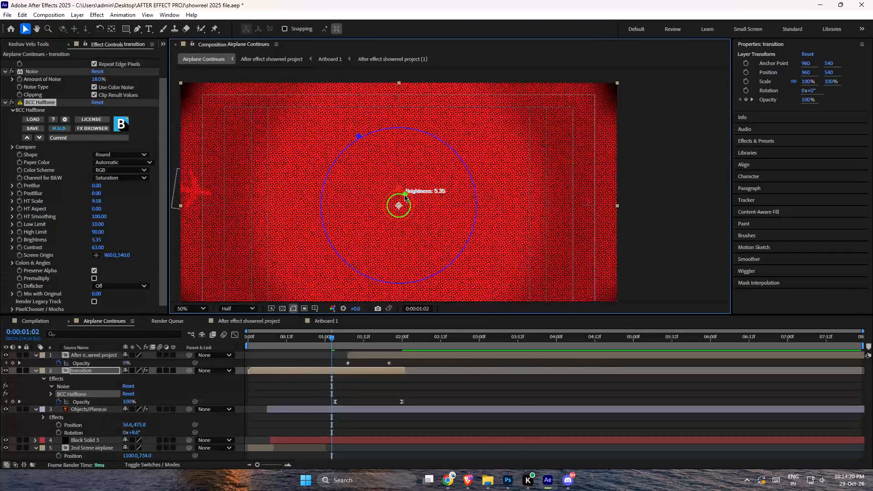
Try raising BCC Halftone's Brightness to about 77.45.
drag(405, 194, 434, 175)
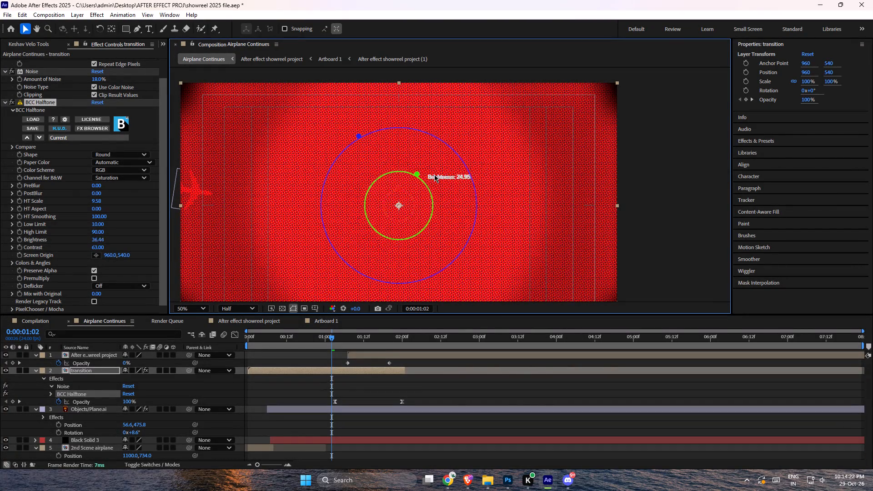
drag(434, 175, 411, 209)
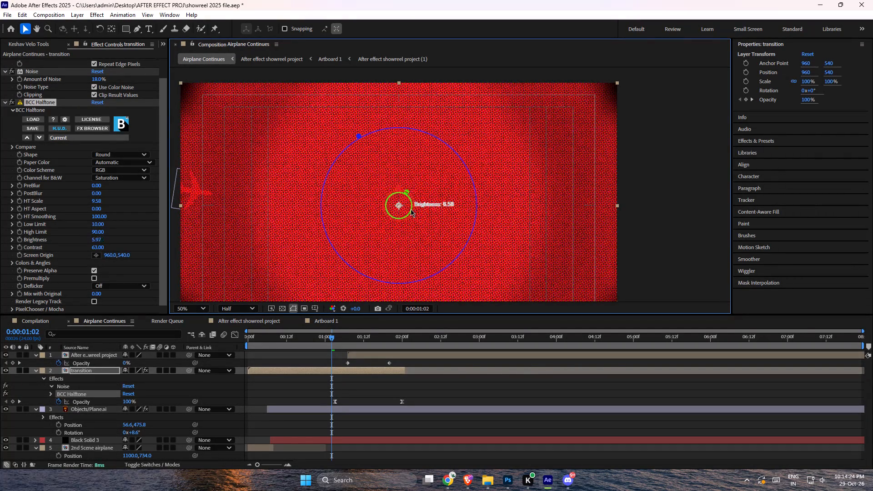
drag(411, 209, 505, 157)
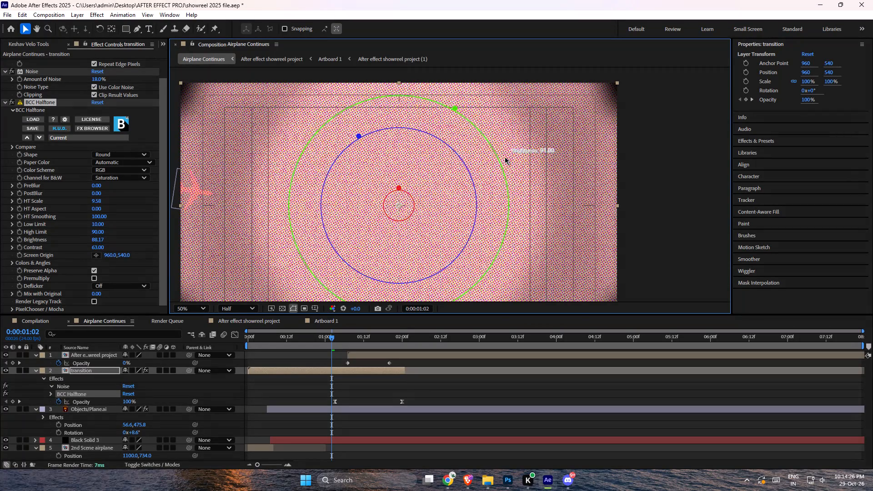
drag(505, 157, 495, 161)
Adjust BCC Halftone to an HT Scale of about 7.28, Brightness about 40.68 and Contrast about 34.44.
drag(401, 188, 406, 165)
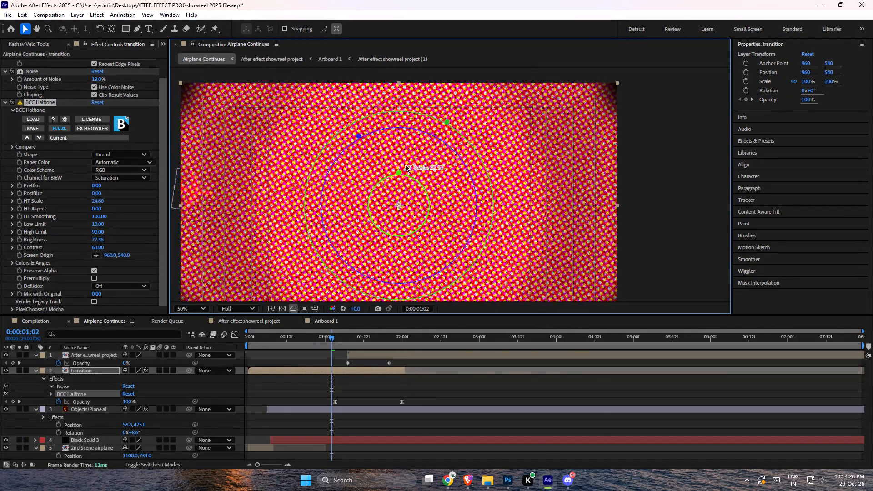
drag(406, 165, 409, 195)
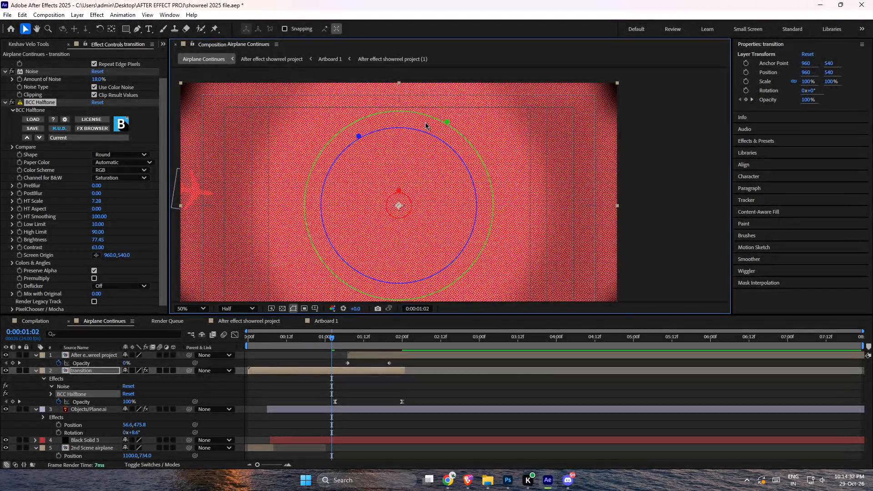
drag(444, 123, 416, 156)
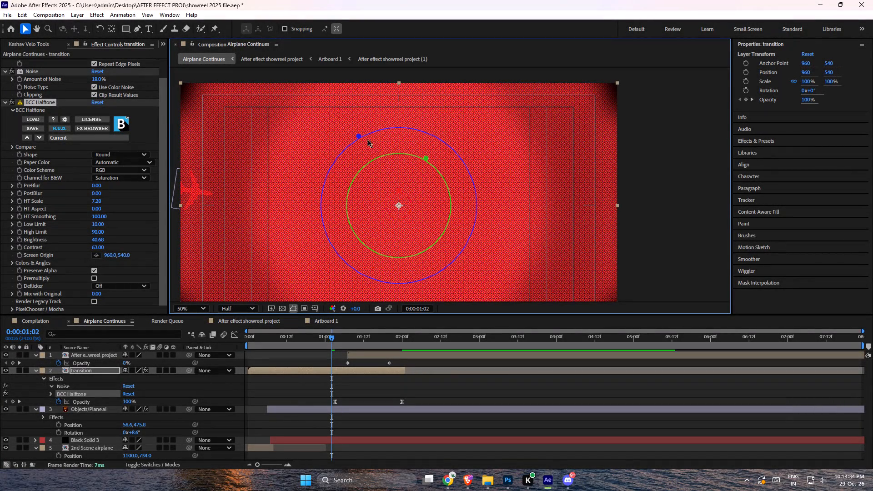
drag(361, 134, 372, 173)
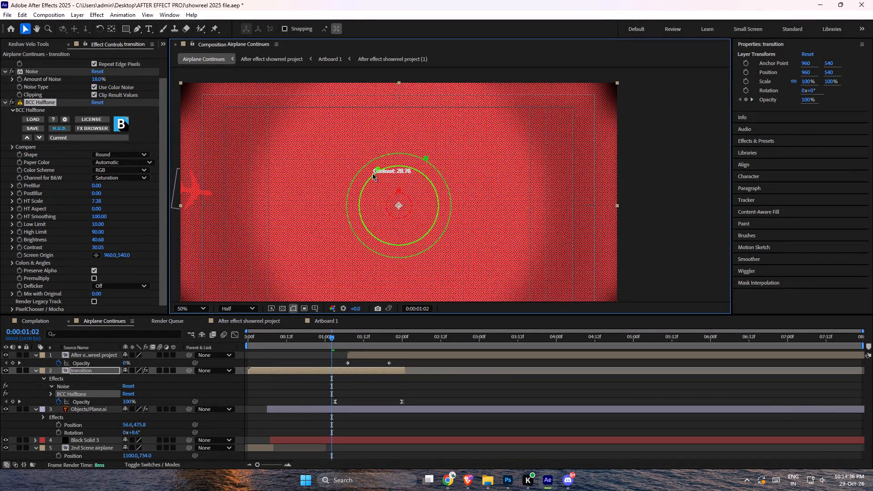
drag(372, 173, 371, 167)
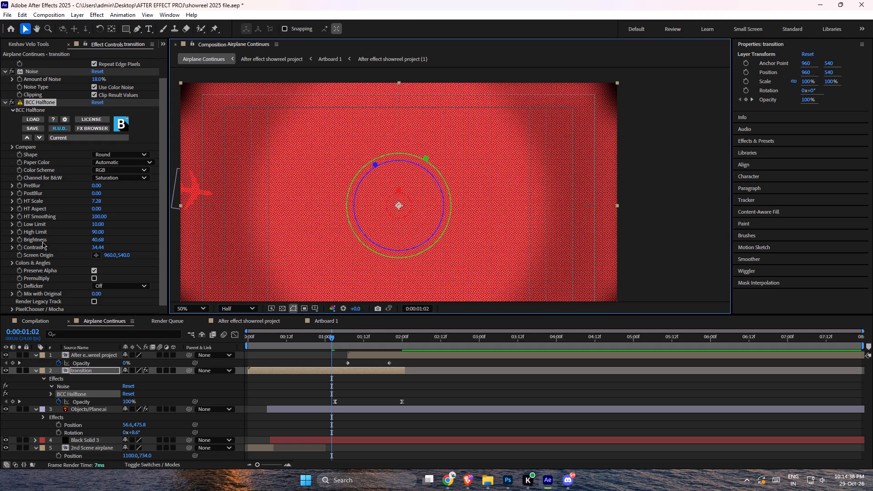
Set BCC Halftone's Mix with Original to 85 to soften the dot pattern.
scroll(41, 242, down, 2)
scroll(41, 242, up, 1)
scroll(41, 242, down, 5)
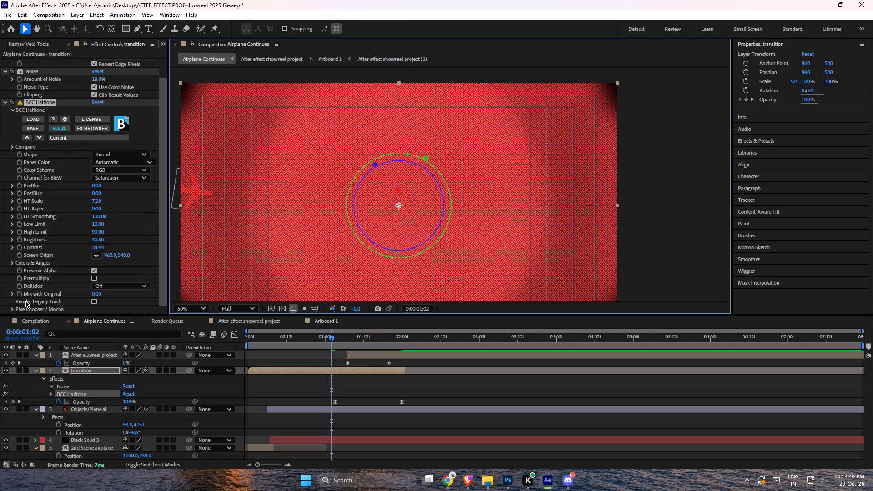
drag(95, 294, 95, 295)
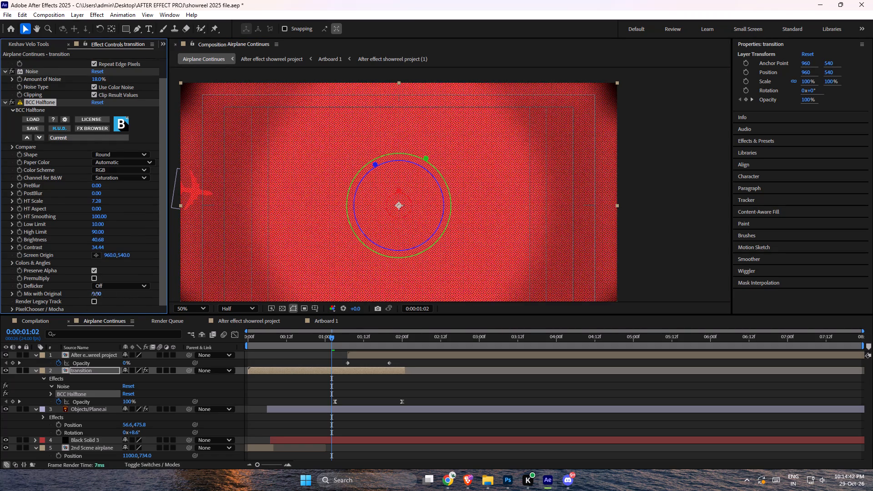
drag(95, 295, 201, 290)
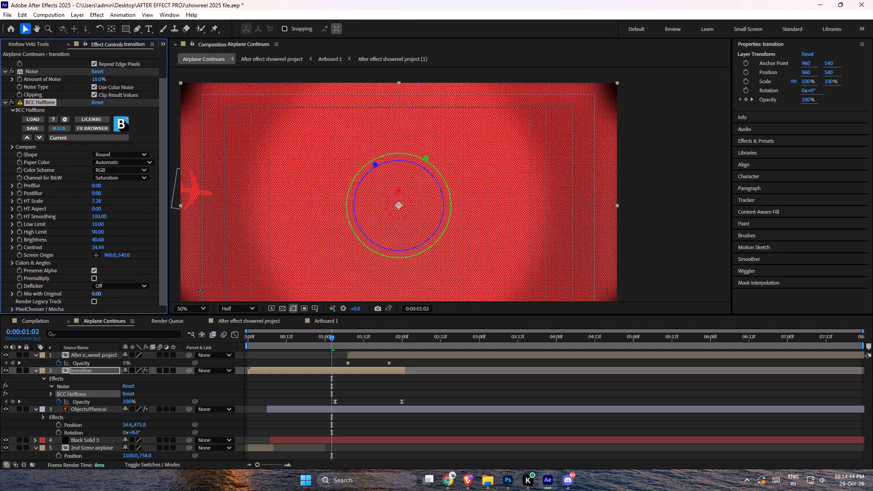
drag(201, 290, 197, 287)
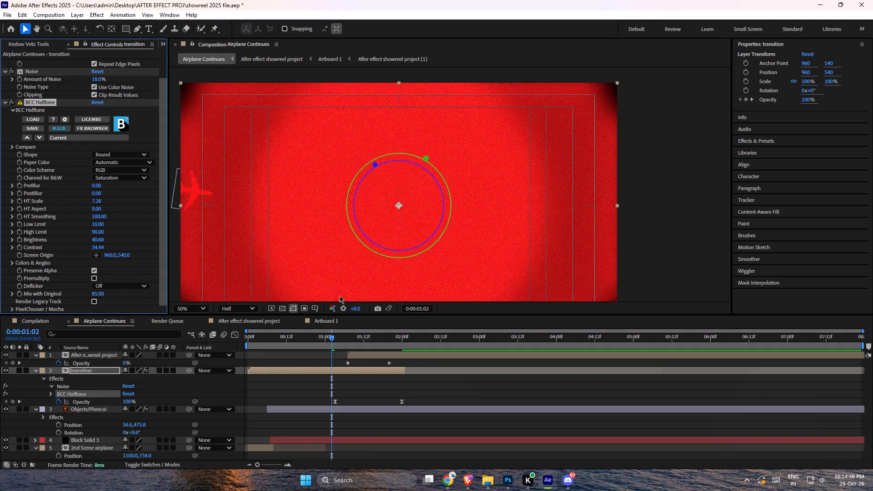
Play back the red transition into the World War 1 scene to check the softened halftone and opacity fade.
scroll(337, 310, down, 3)
scroll(456, 220, up, 2)
scroll(577, 213, down, 1)
click(606, 208)
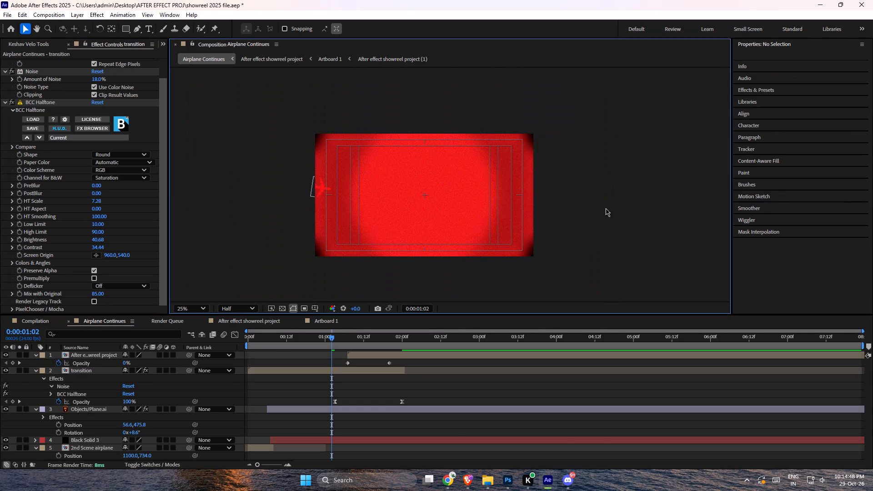
scroll(473, 235, up, 1)
drag(329, 340, 251, 340)
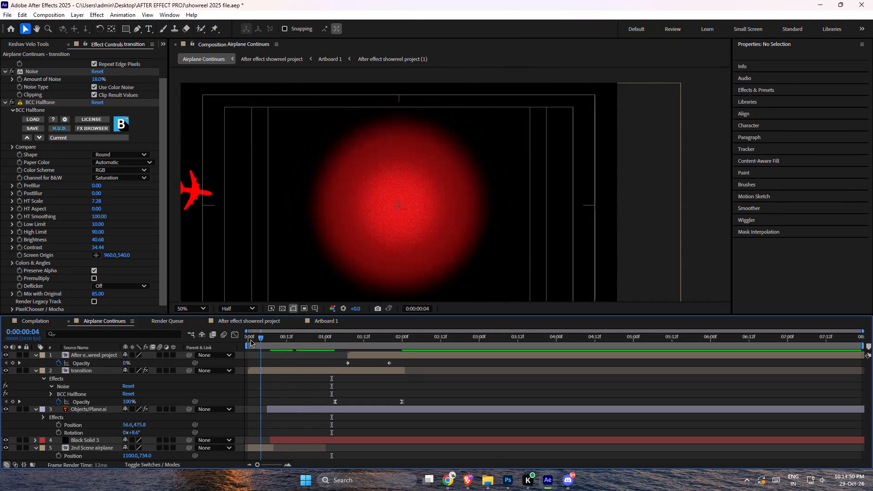
drag(251, 340, 222, 338)
key(space)
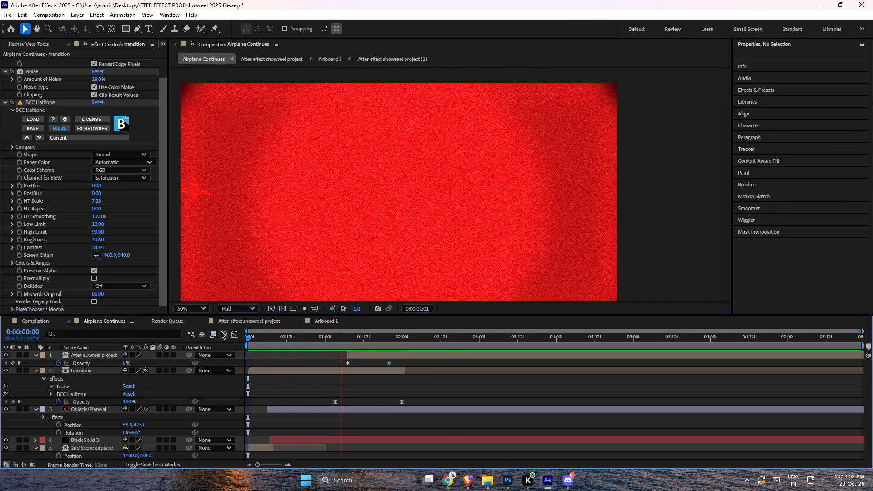
key(space)
scroll(376, 186, down, 2)
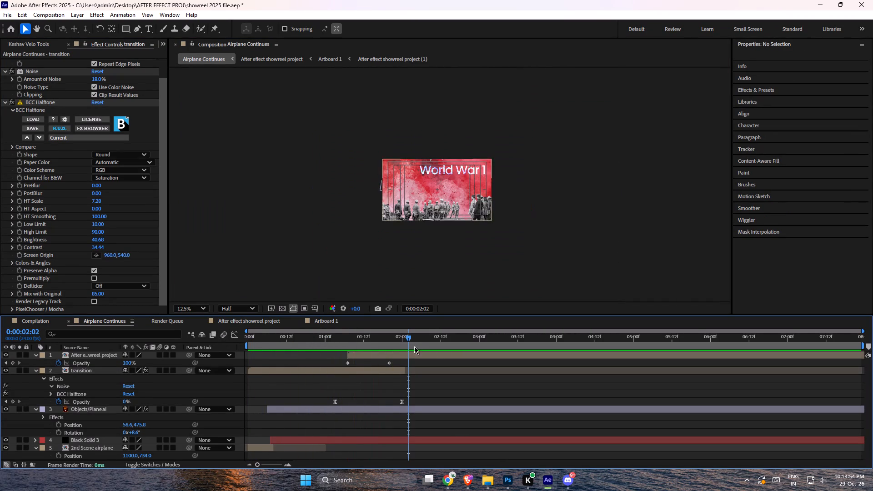
drag(406, 342, 343, 341)
key(space)
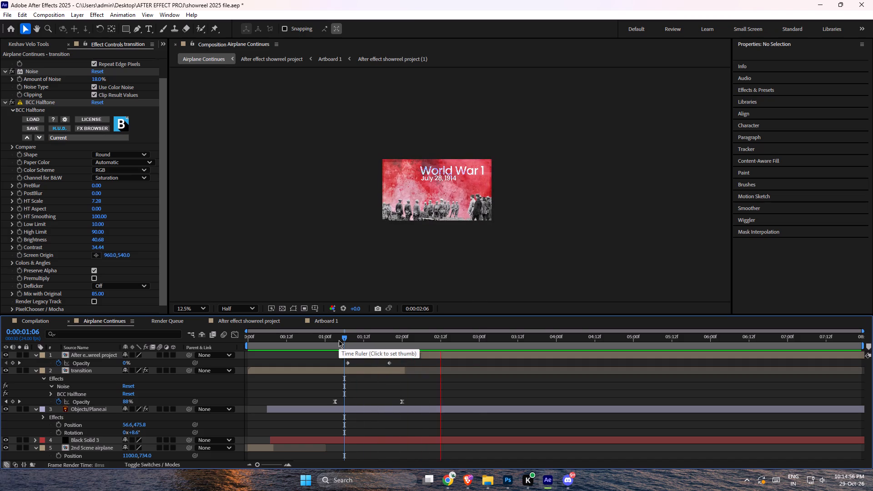
key(space)
drag(402, 341, 343, 340)
key(space)
key(space)
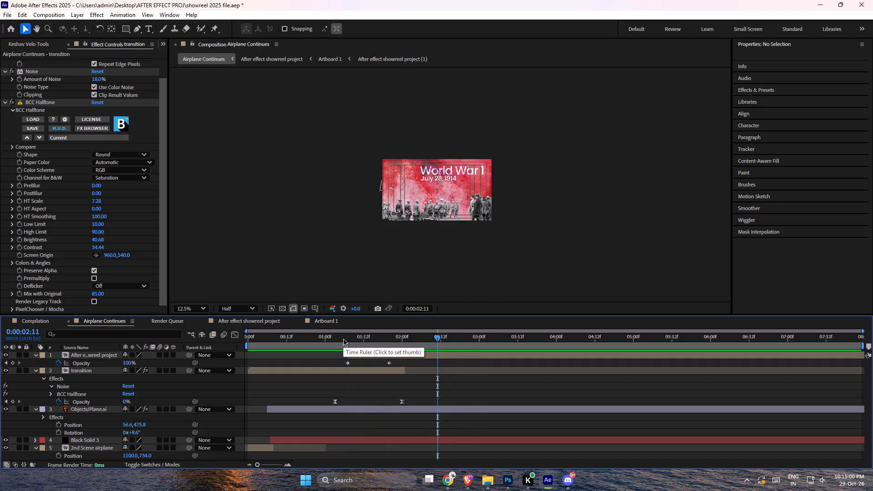
drag(360, 334, 299, 341)
key(space)
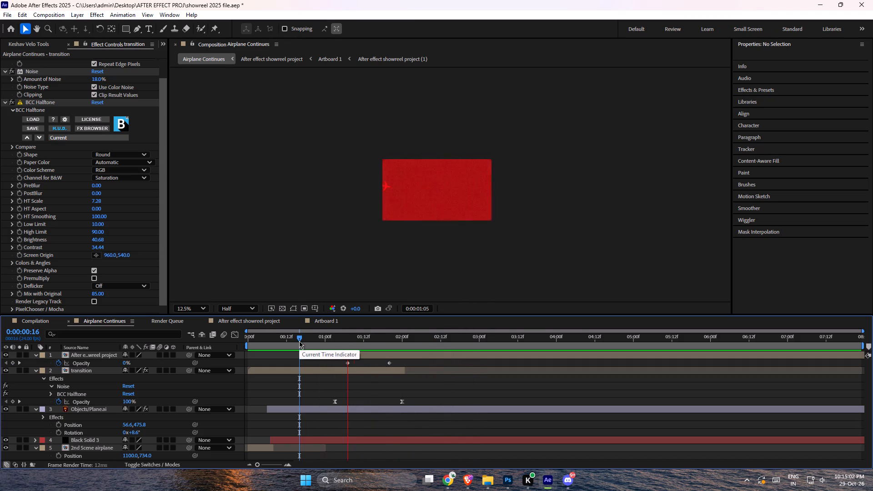
key(space)
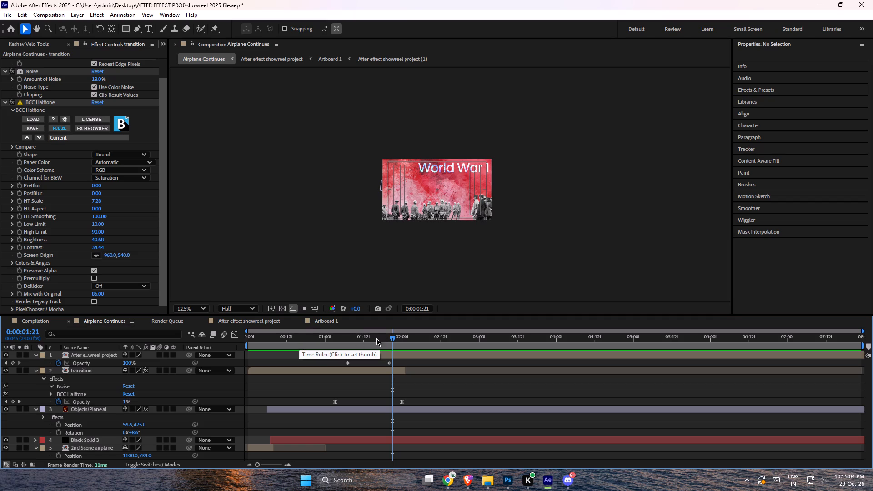
Move the Objects/Plane.ai layer to the top of the Airplane Continues layer stack.
drag(85, 410, 92, 351)
drag(84, 409, 91, 353)
Play back the composition to check how the plane appears above the transition and the World War 1 scene.
key(space)
key(space)
drag(353, 342, 255, 341)
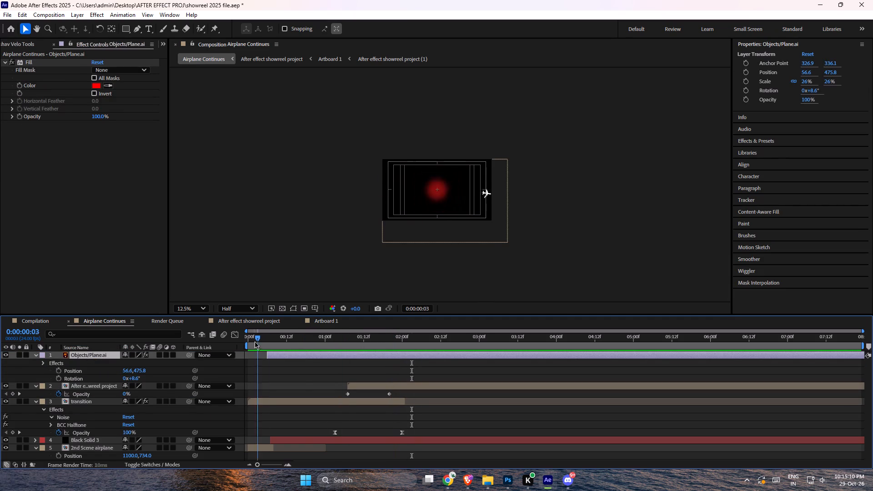
drag(255, 341, 245, 342)
key(space)
key(space)
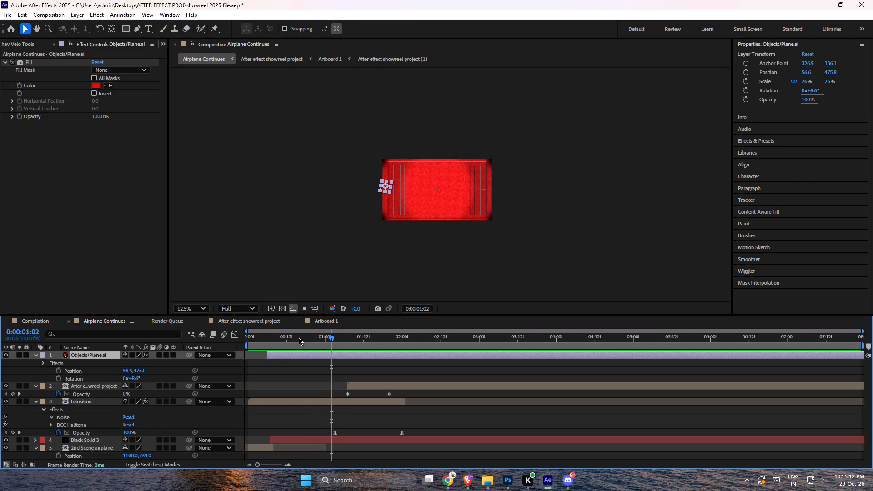
drag(323, 337, 286, 338)
key(space)
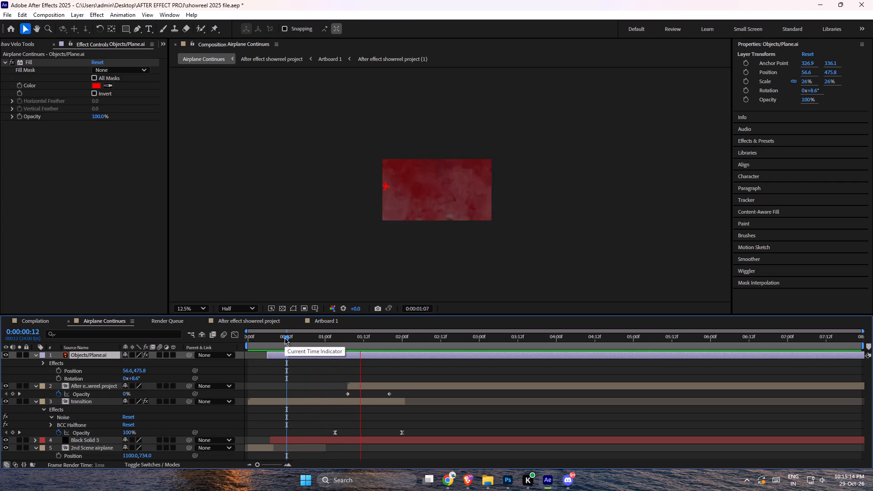
key(space)
key(space)
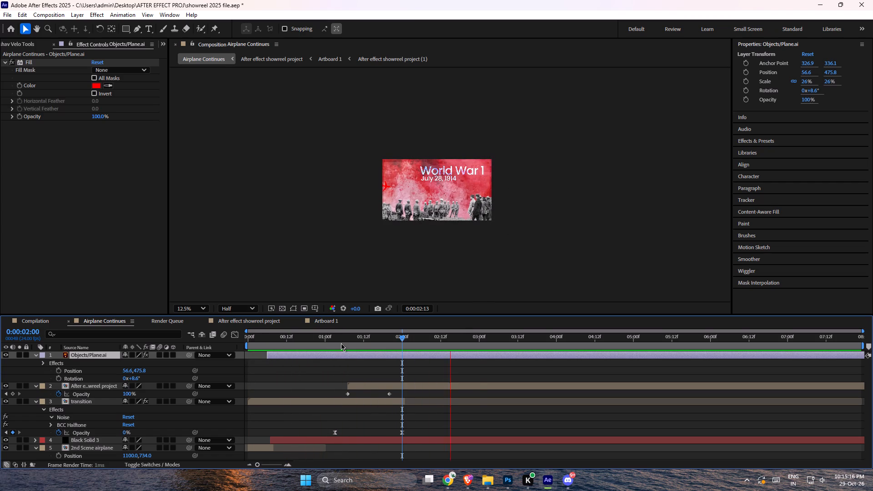
key(space)
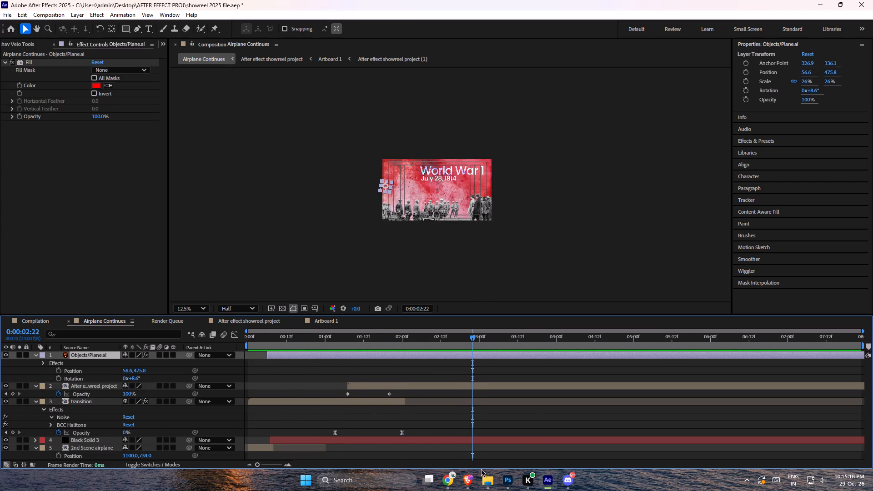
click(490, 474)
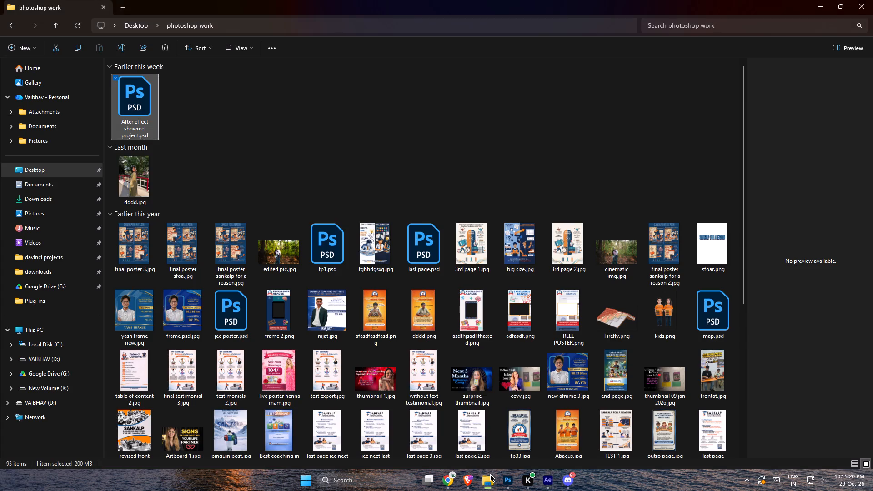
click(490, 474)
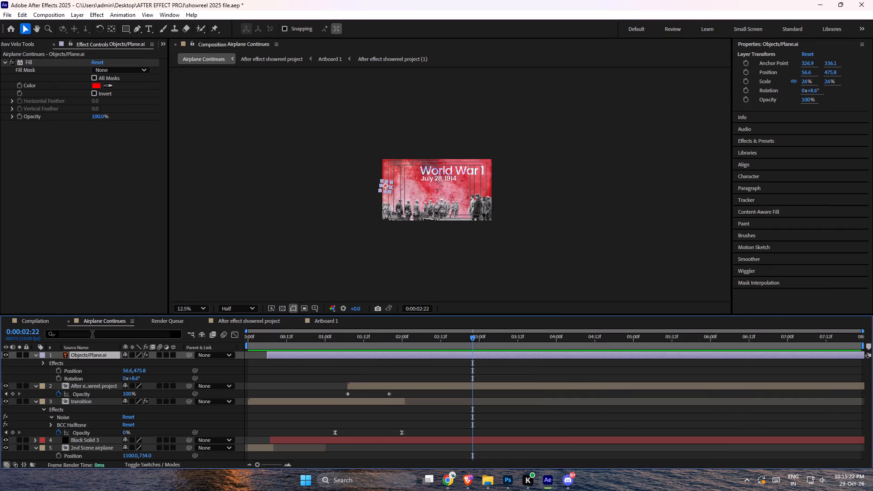
Bring up the project's item list and select the After effect showreel project composition.
click(24, 44)
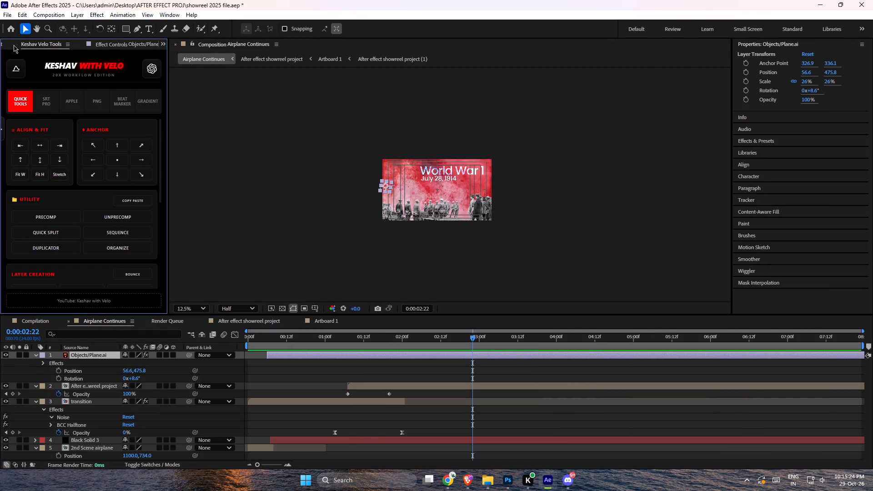
click(14, 45)
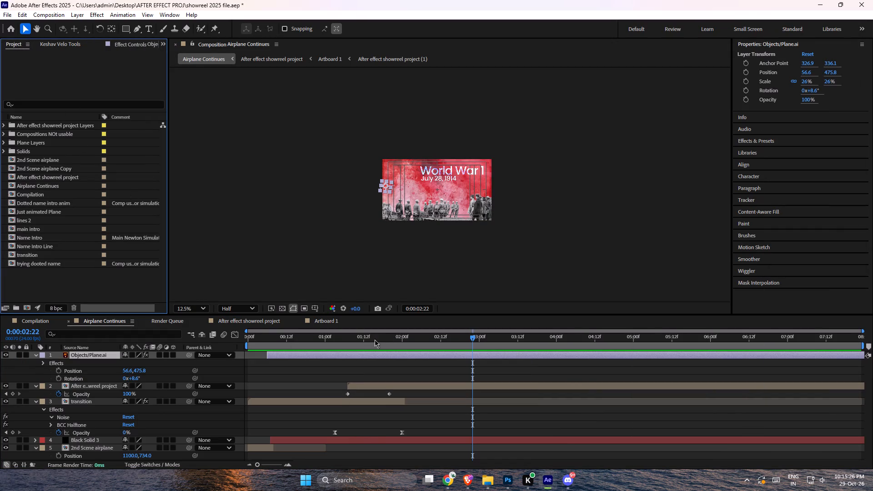
click(89, 386)
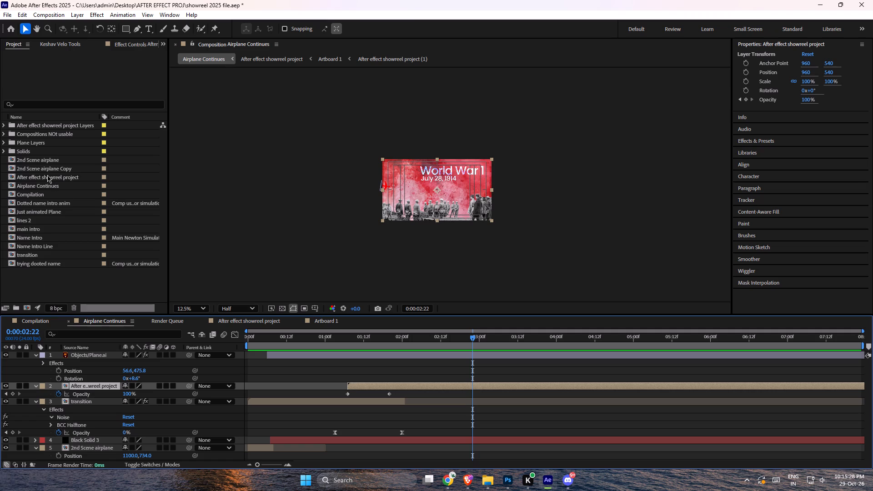
click(47, 175)
Fit the Airplane Continues frame to the viewer and play back the red transition into the World War 1 scene.
drag(290, 338, 296, 338)
key(space)
key(space)
click(240, 312)
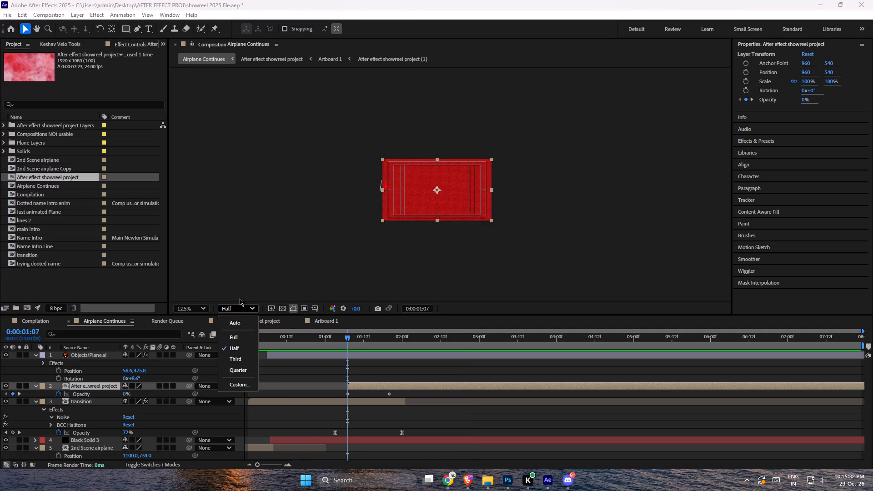
click(196, 311)
click(196, 140)
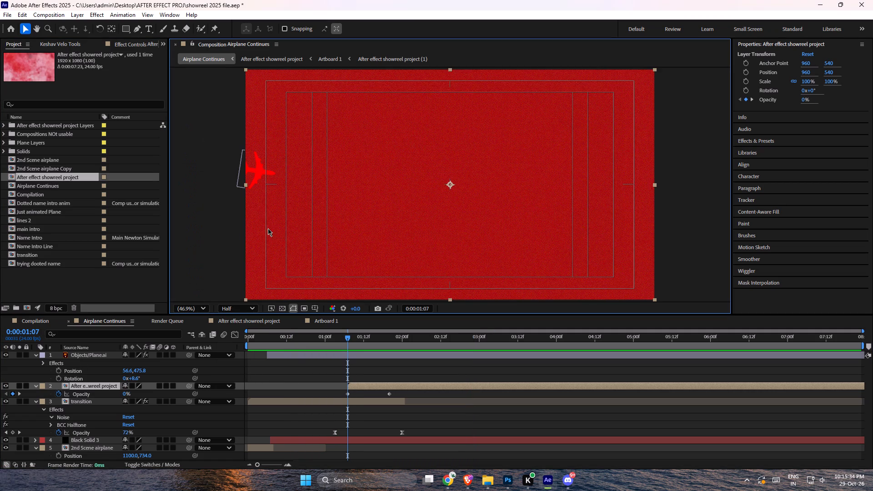
key(space)
key(space)
drag(348, 344, 289, 345)
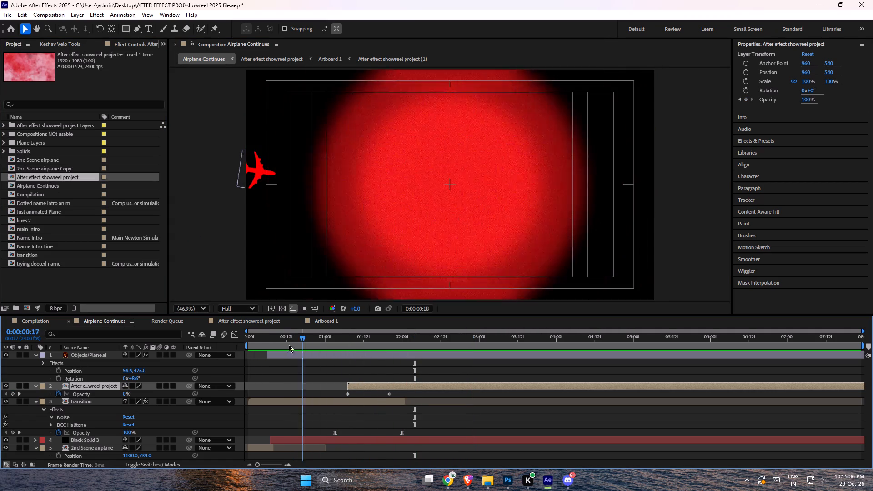
drag(289, 345, 265, 344)
key(space)
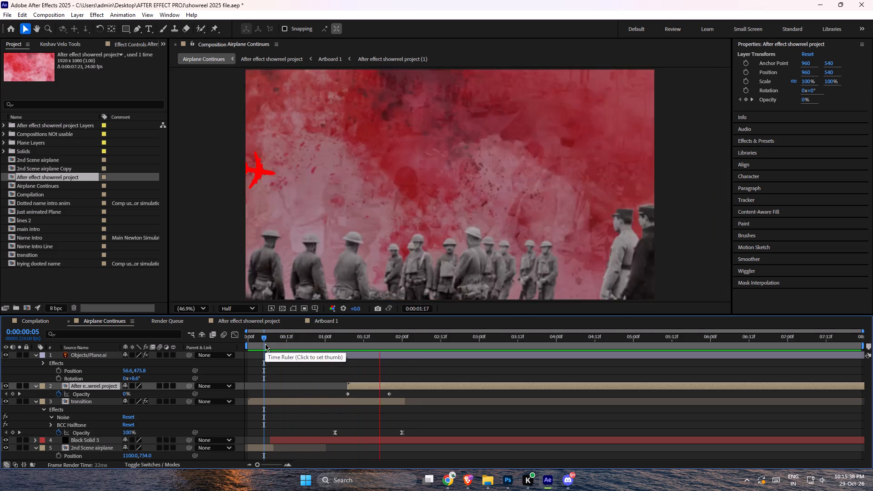
key(space)
drag(391, 337, 328, 342)
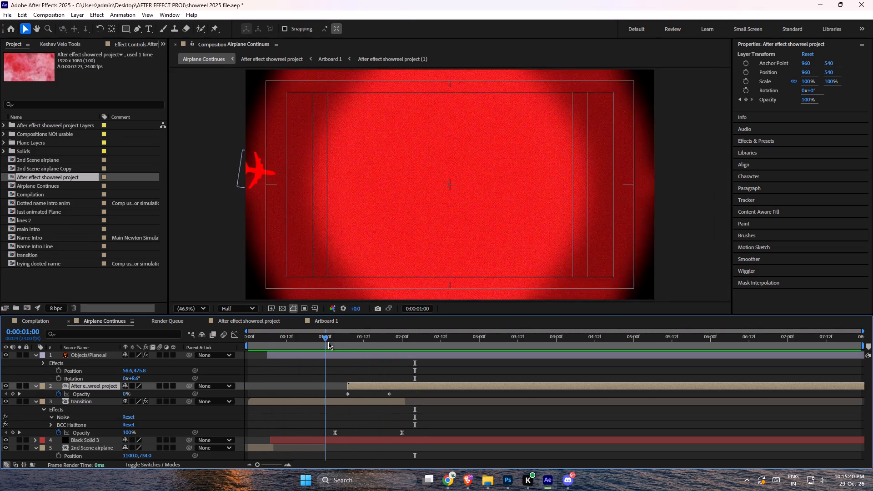
drag(328, 342, 347, 345)
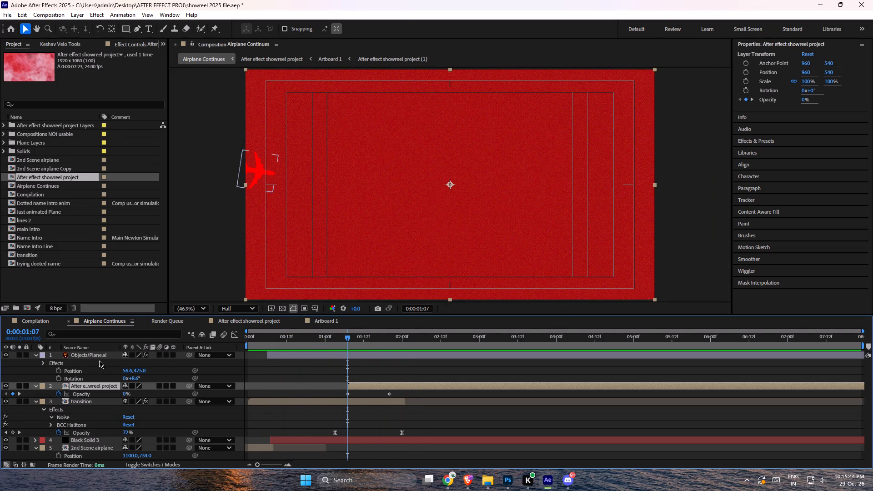
Close the After effect showreel project and Artboard 1 timelines.
click(203, 323)
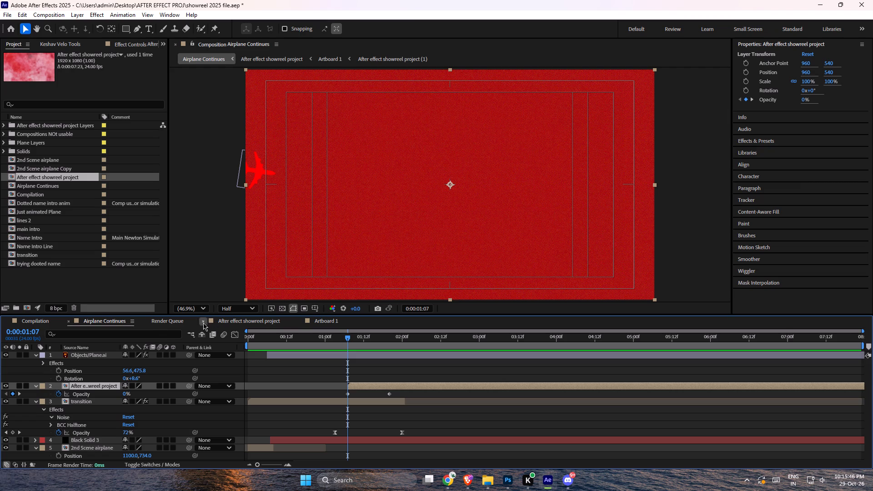
click(208, 321)
click(205, 321)
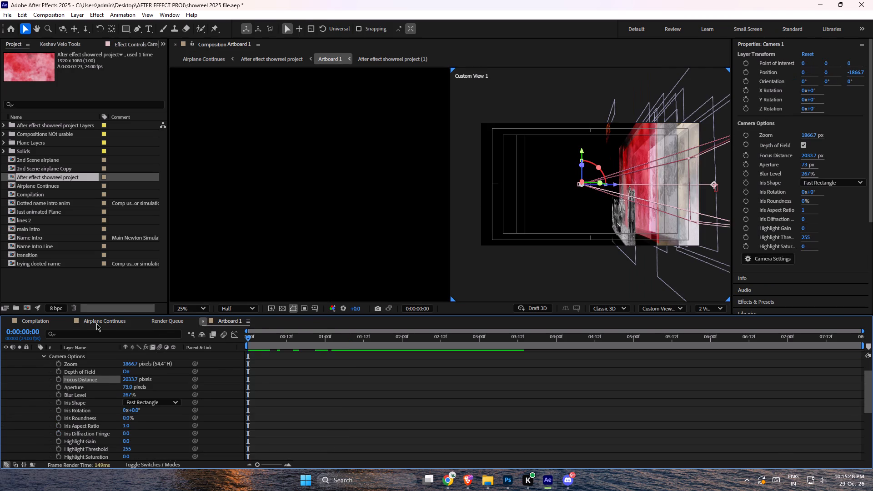
In Compilation, find the end of the plane's flight through the dots, around 0:00:08:14, and add the Airplane Continues composition as a layer.
click(90, 321)
click(29, 323)
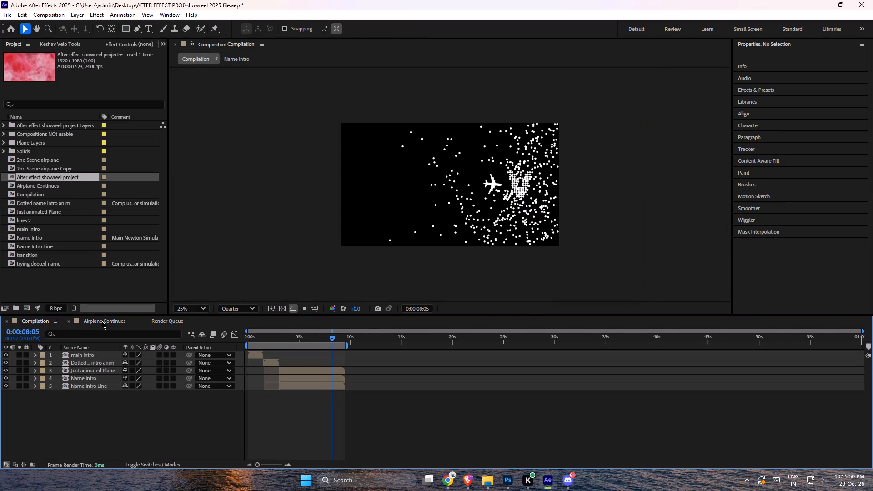
drag(316, 336, 299, 339)
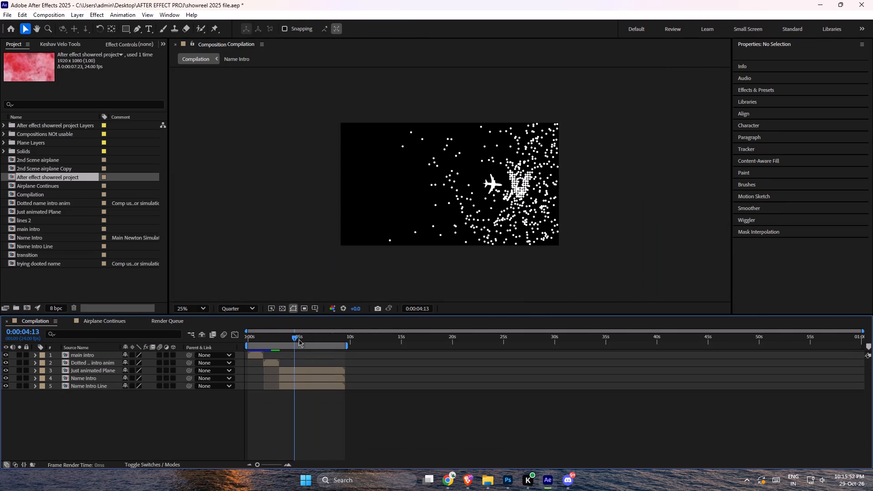
drag(299, 339, 304, 339)
drag(316, 339, 319, 339)
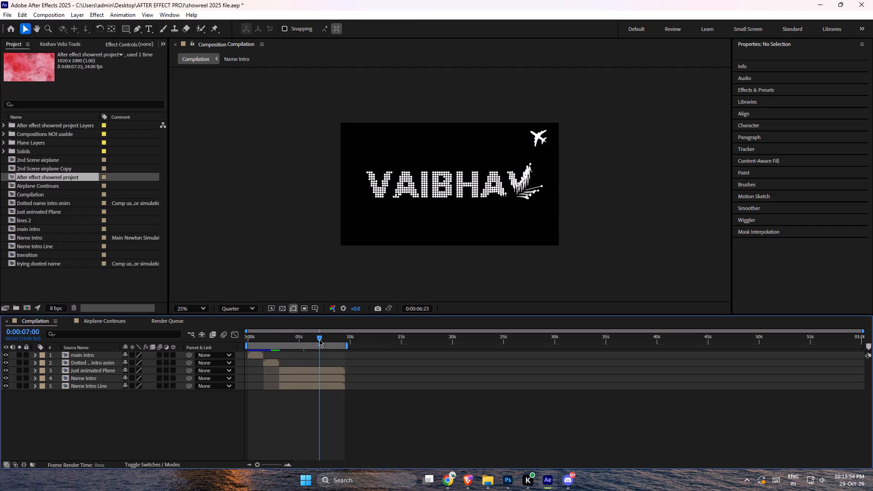
drag(319, 339, 324, 340)
drag(330, 339, 332, 339)
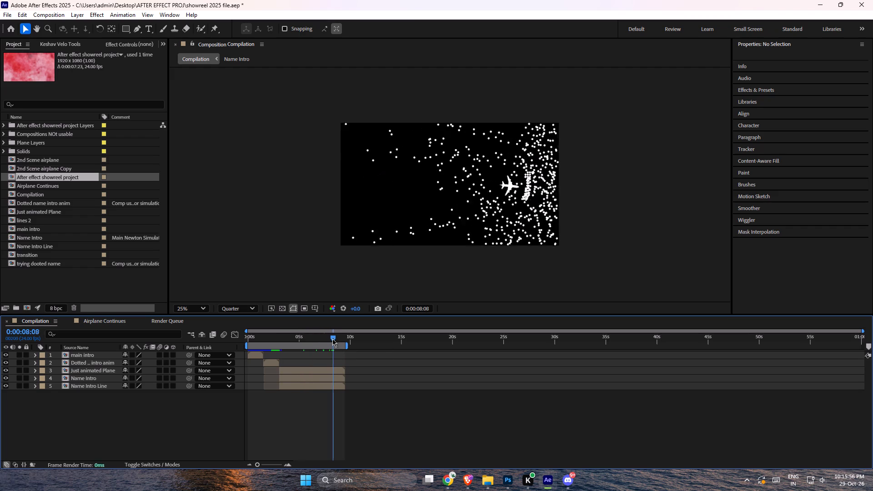
drag(332, 339, 334, 338)
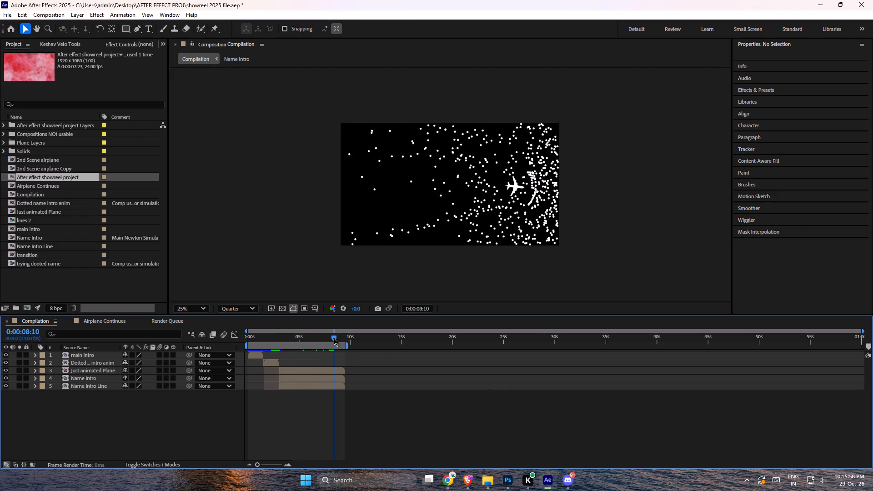
drag(334, 338, 336, 338)
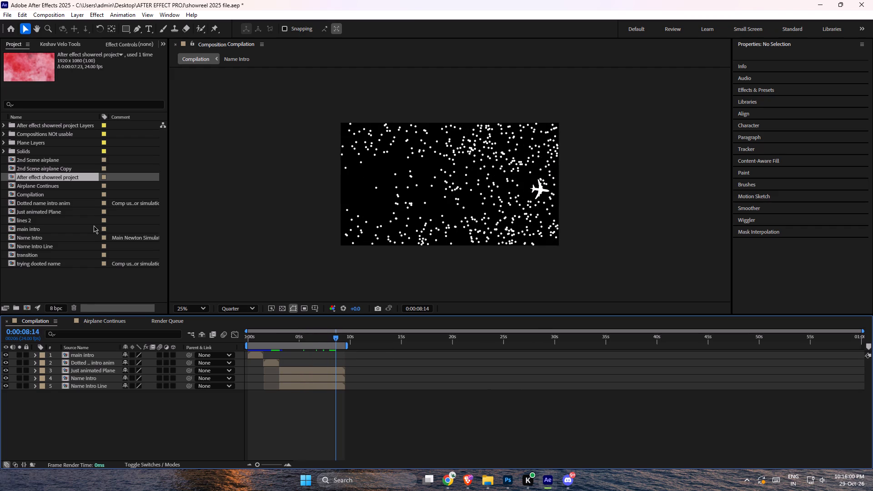
drag(40, 185, 135, 387)
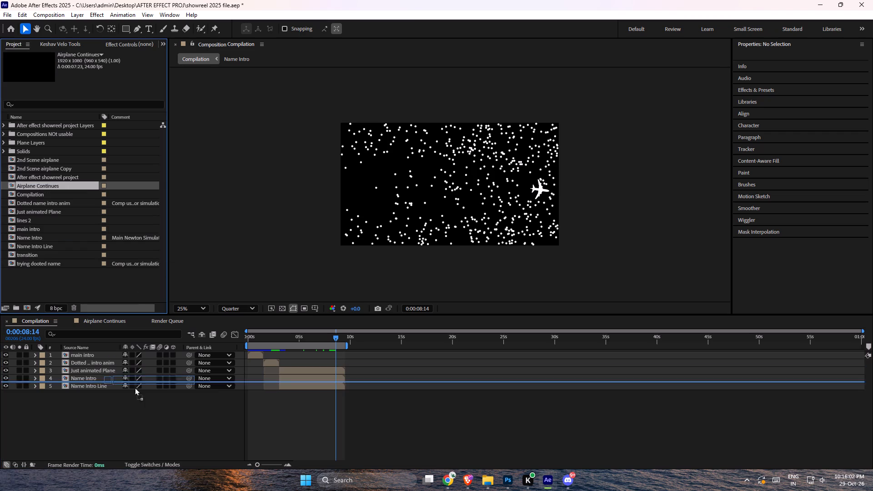
Place the Airplane Continues layer beneath Name Intro Line and shift it in time to start where the layers above end, around 0:00:09:10.
drag(135, 387, 129, 400)
drag(305, 396, 391, 394)
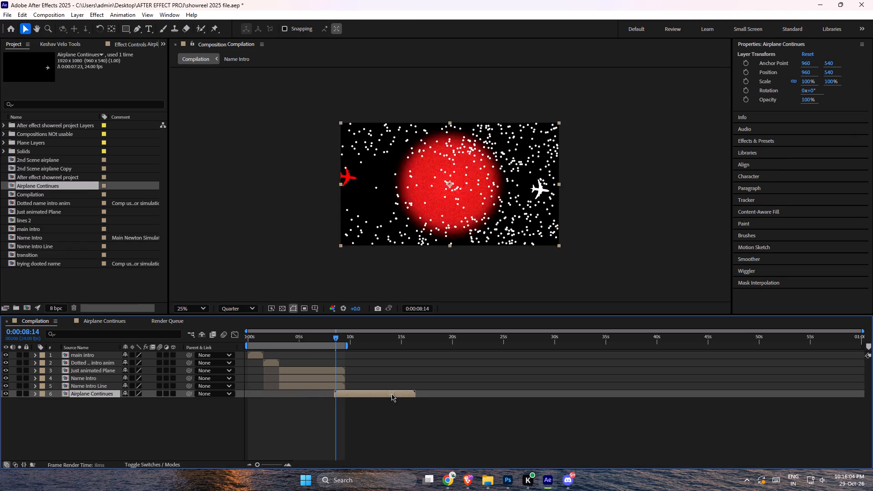
drag(391, 394, 395, 393)
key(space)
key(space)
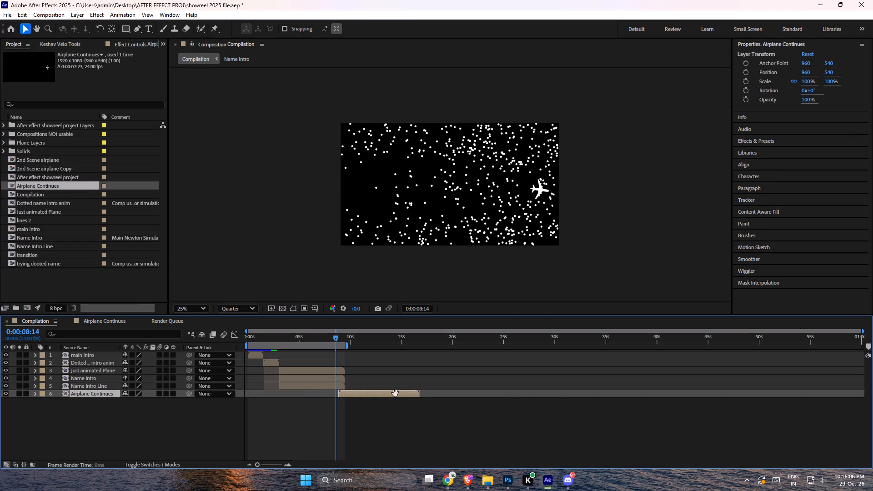
click(336, 340)
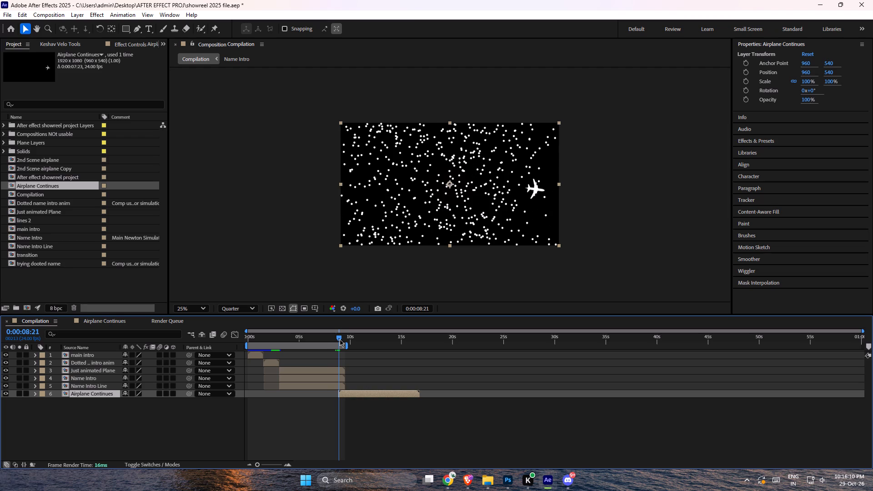
drag(354, 394, 351, 392)
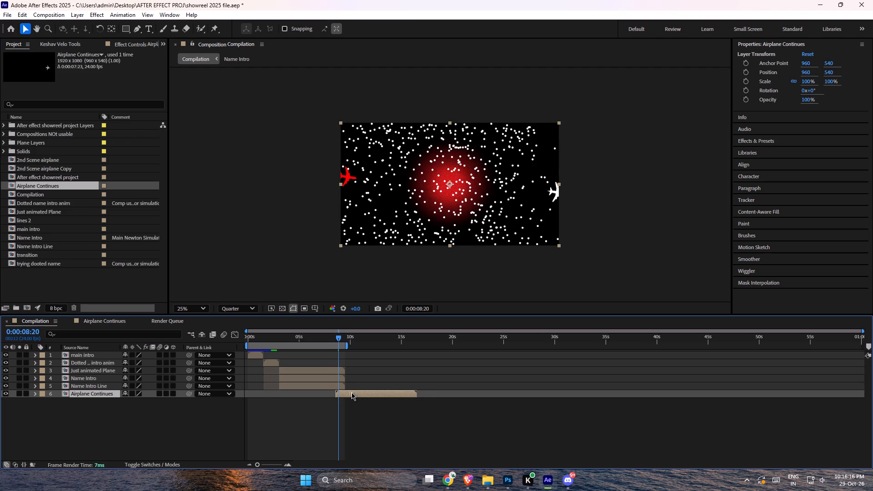
drag(351, 392, 361, 392)
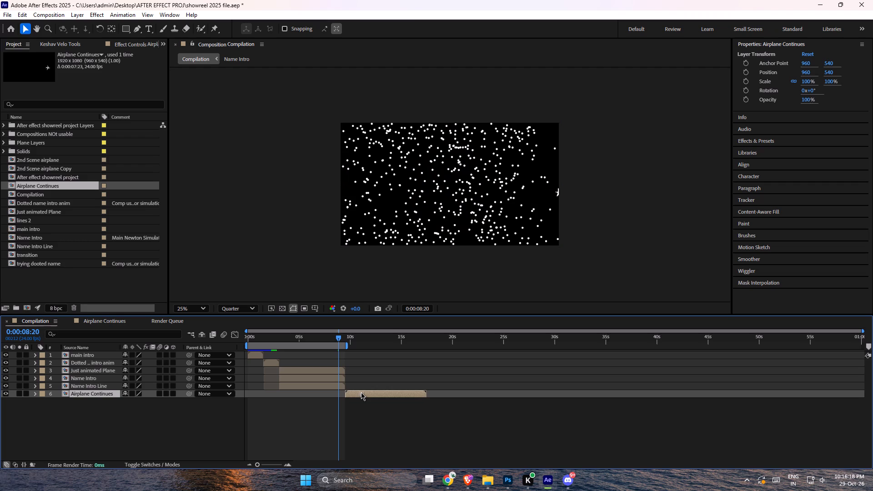
drag(361, 392, 361, 392)
Preview the plane's exit between about 0:00:08:20 and 0:00:09:09, and check the Name Intro layer by toggling its visibility.
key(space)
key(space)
drag(343, 337, 344, 341)
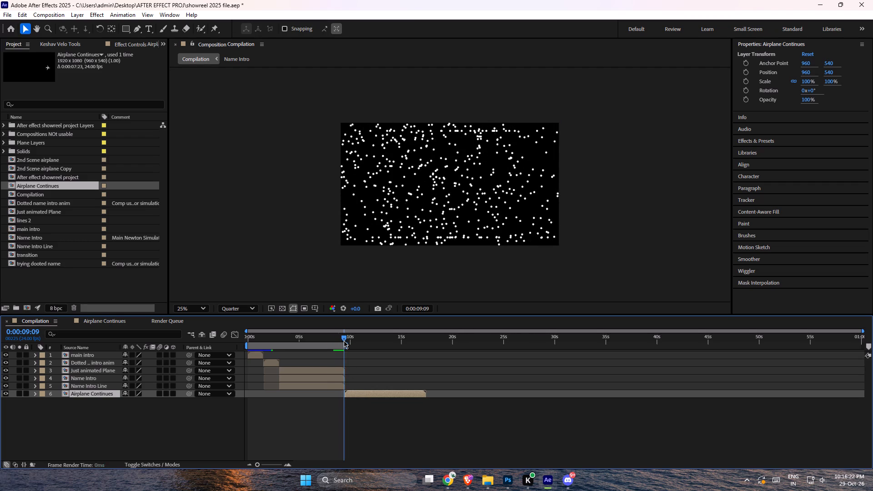
drag(344, 341, 340, 341)
click(6, 378)
click(6, 378)
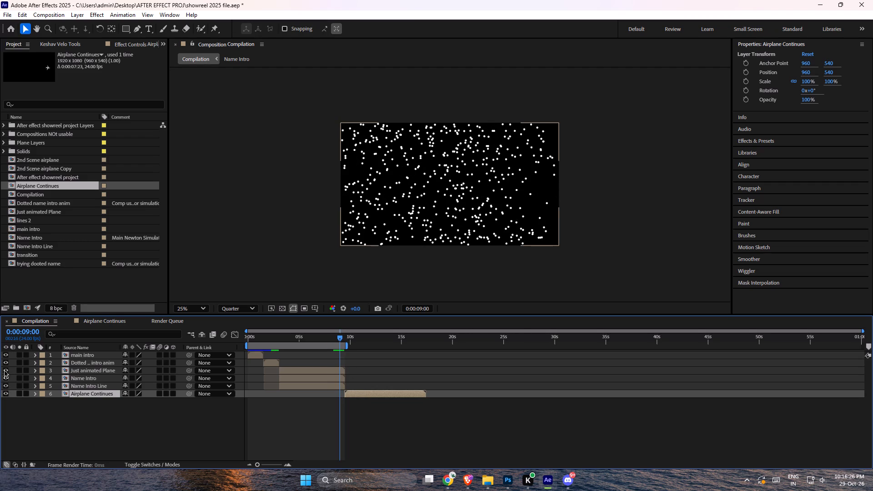
click(2, 361)
Switch to Chrome with the image results for "texture for a war poster".
click(448, 489)
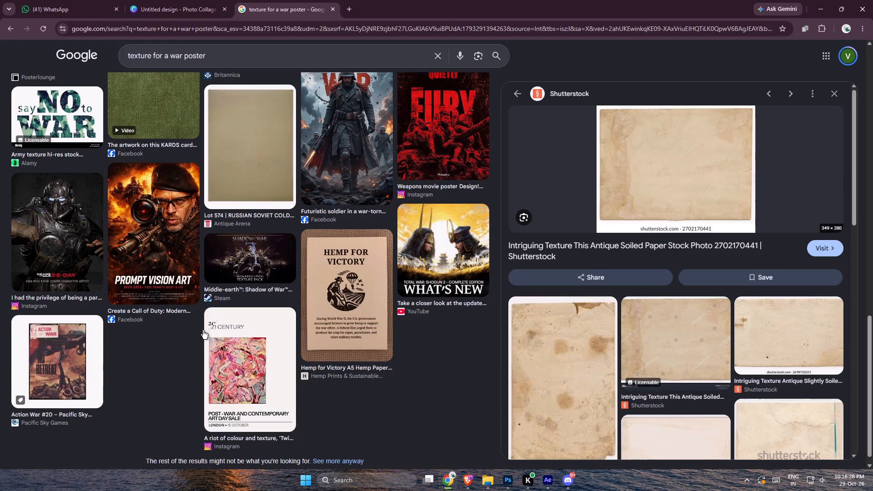